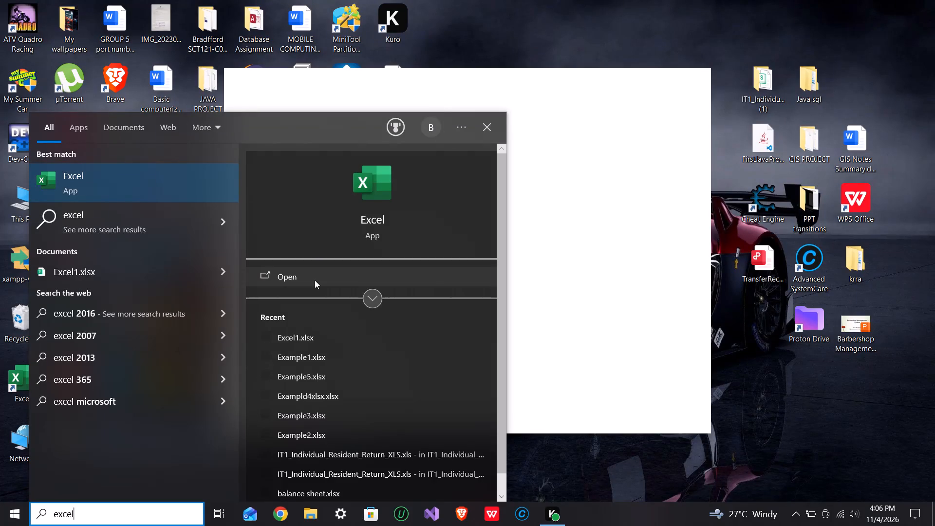
Open Excel with a new blank workbook, maximize its window and dismiss the licence notice.
left_click(290, 281)
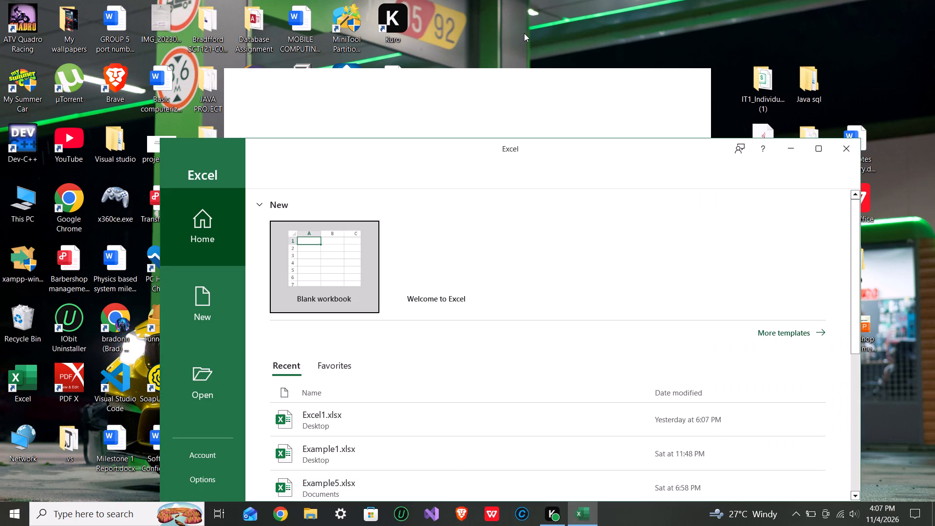
left_click(337, 282)
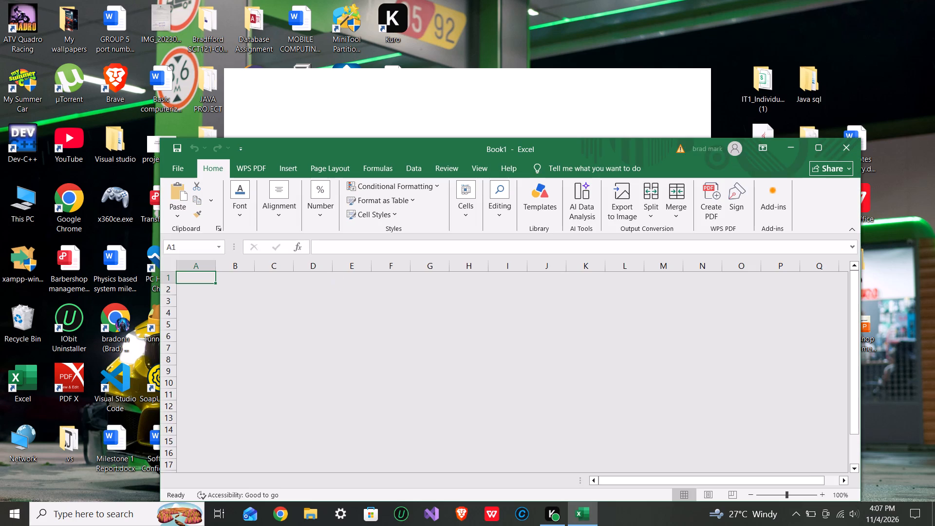
left_click(812, 150)
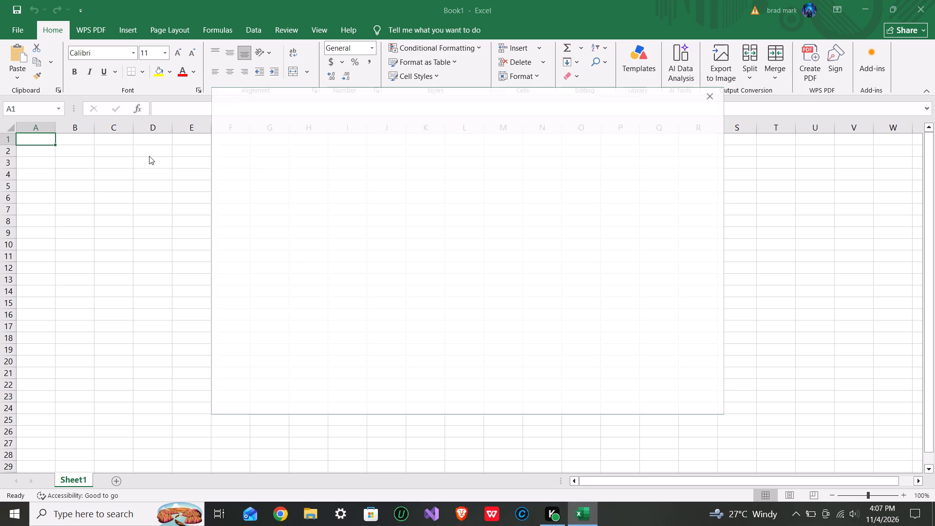
left_click(716, 95)
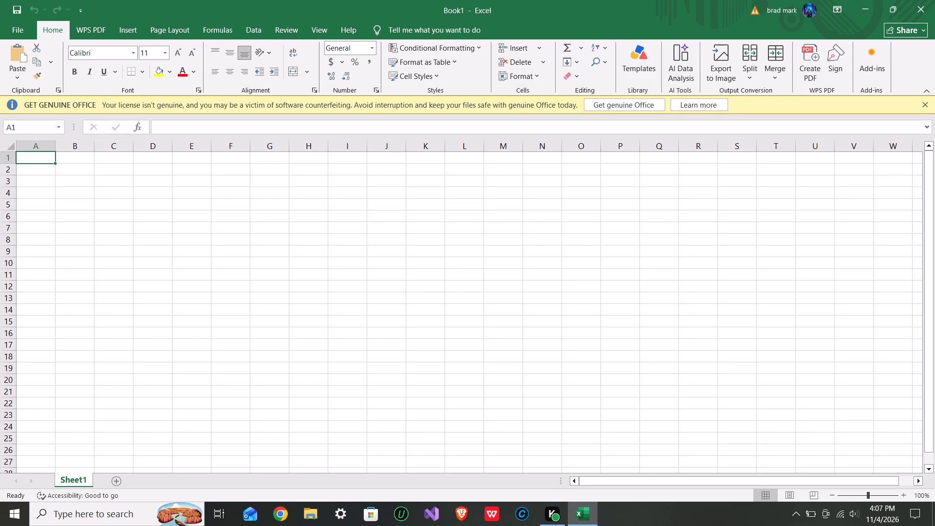
Merge cells A1 to M1 across the first row using Merge Across.
left_click(40, 172)
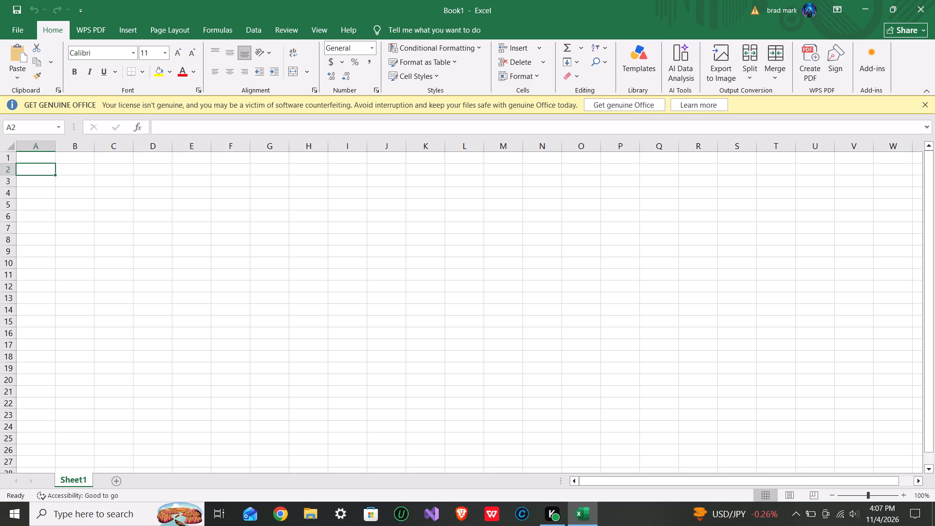
left_click(504, 160)
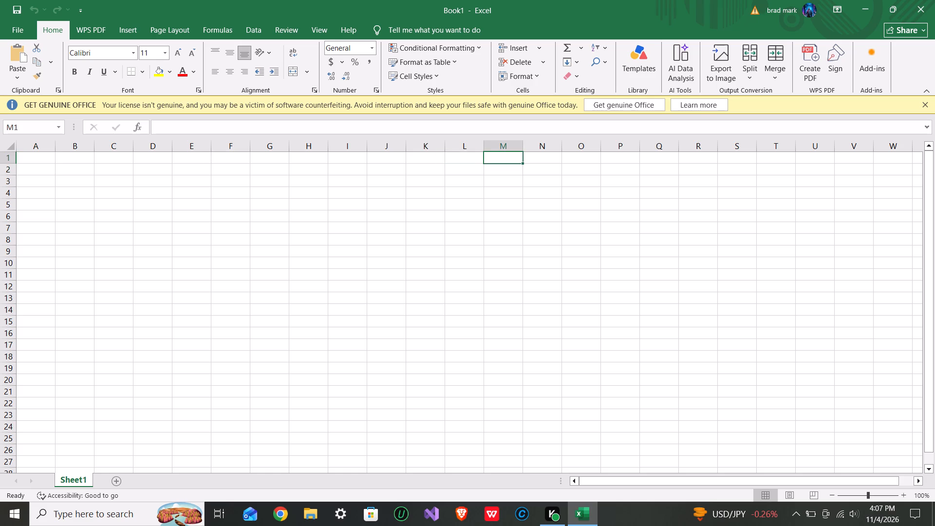
left_click_drag(507, 160, 9, 151)
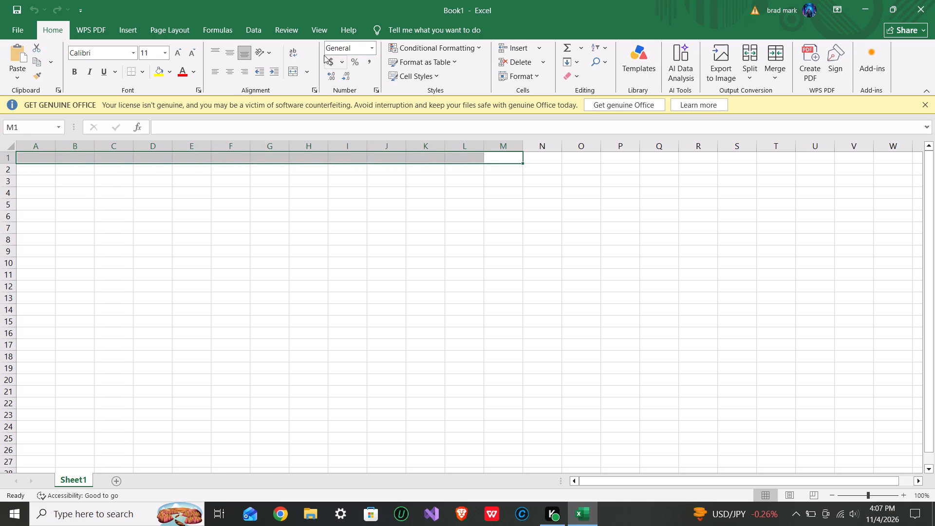
left_click(306, 74)
left_click(317, 99)
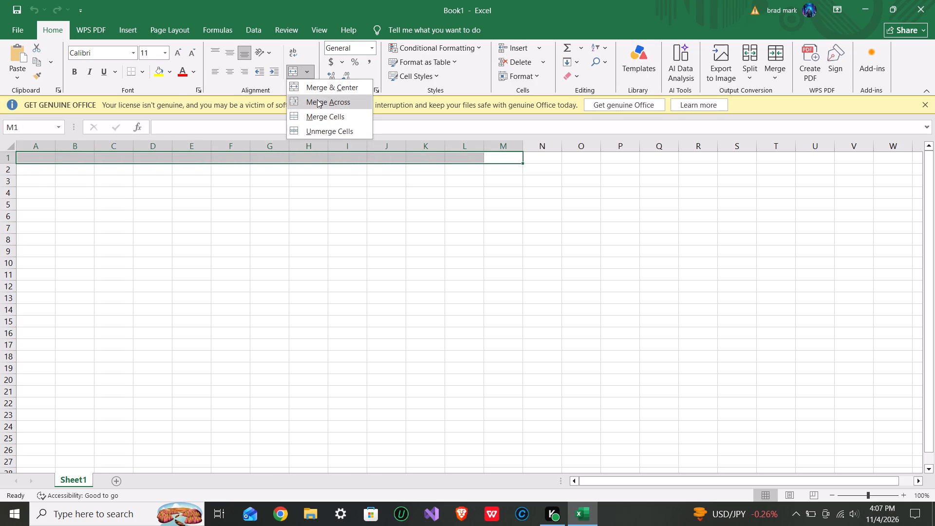
Make row 1 slightly taller.
left_click_drag(15, 166, 14, 169)
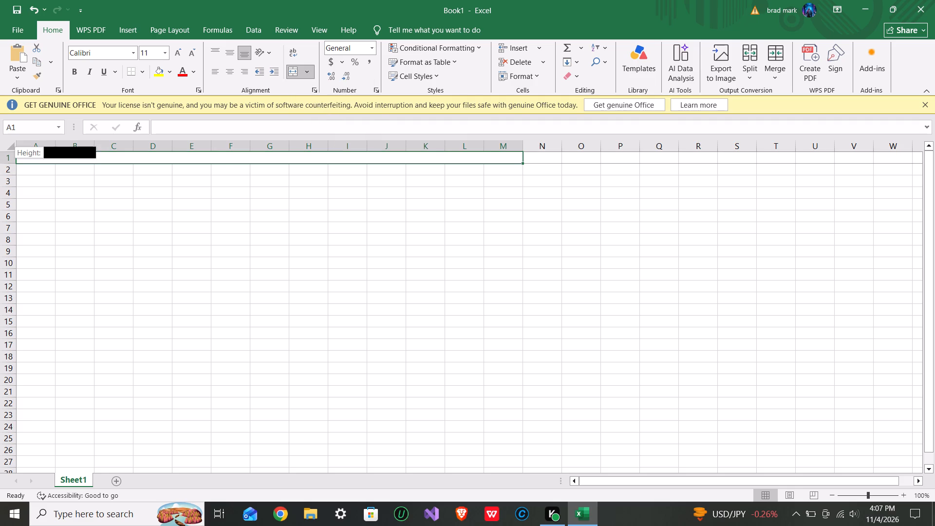
left_click_drag(14, 169, 14, 170)
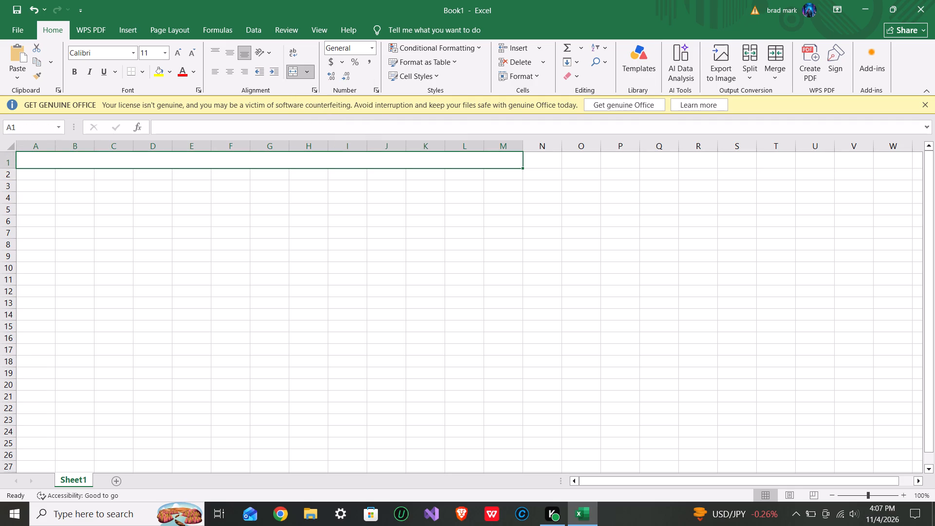
Enter the title "Monthly Contributions" in the merged cell in row 1.
left_click(92, 161)
key("shift+m")
type("ont;")
key("BackSpace")
type("ly")
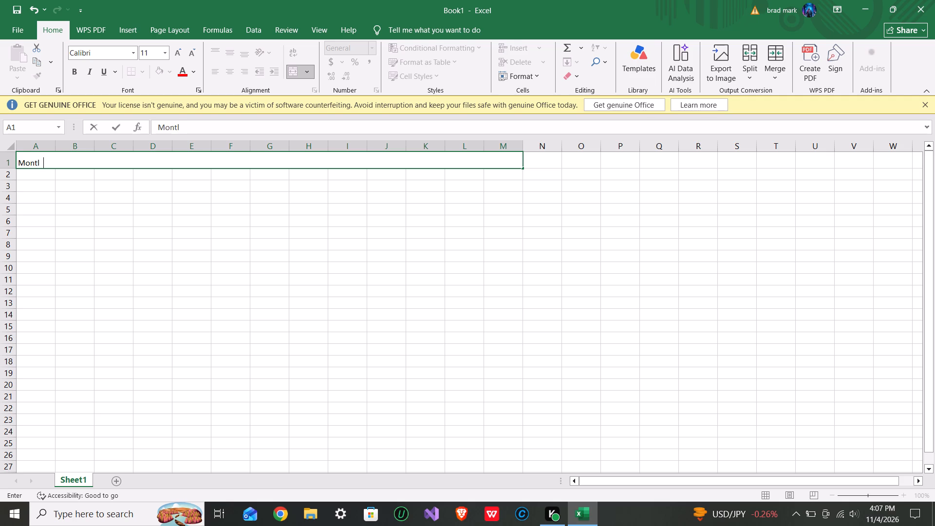
key("space")
key("BackSpace")
key("BackSpace")
key("BackSpace")
type("hly")
key("space")
key("shift+c")
type("ontr")
type("ibut")
type("ions")
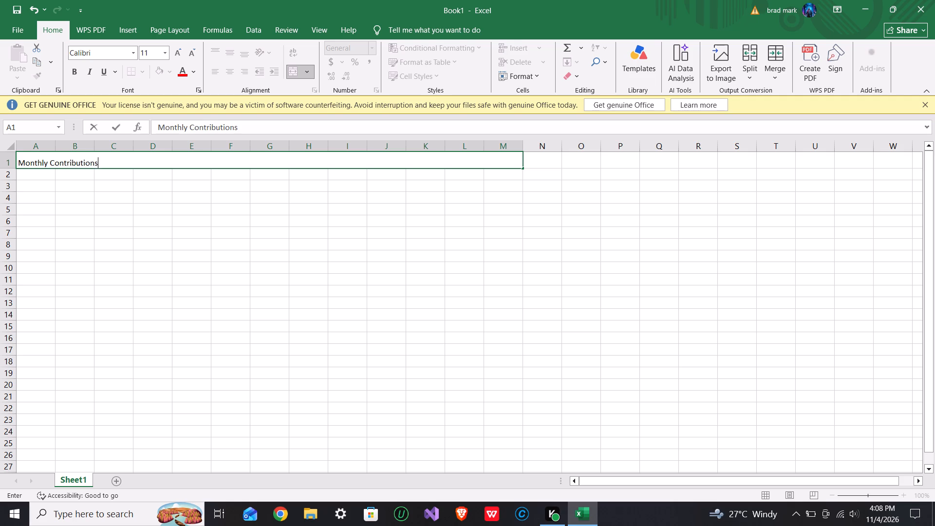
left_click(72, 193)
Center the "Monthly Contributions" title horizontally and vertically in its merged cell and make it bold.
left_click(63, 157)
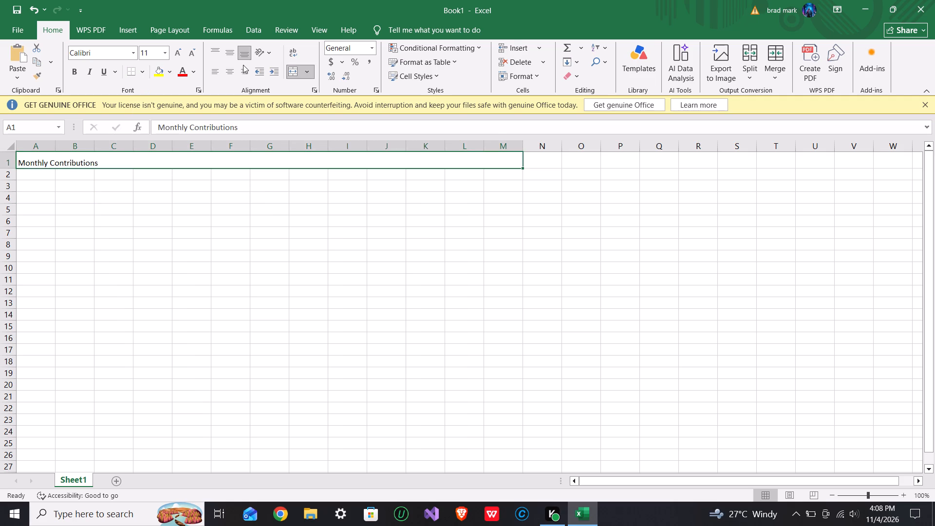
left_click(234, 77)
left_click(232, 57)
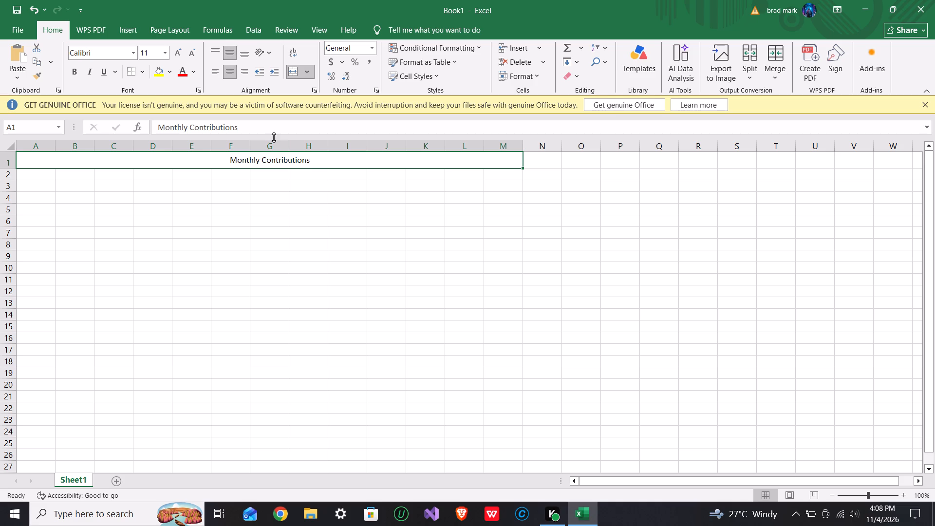
key("ctrl+b")
Enter the column headings "Year" in A2 and "Type" in B2.
left_click(169, 200)
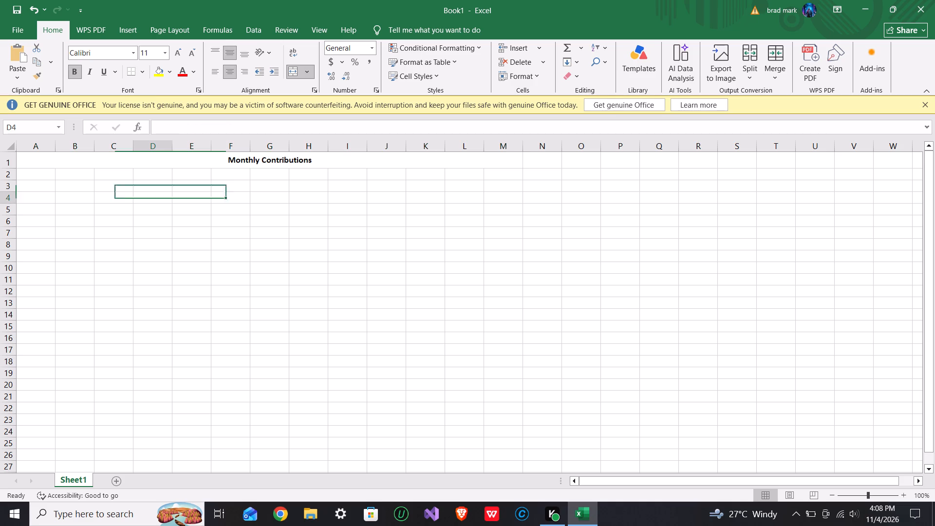
left_click(41, 181)
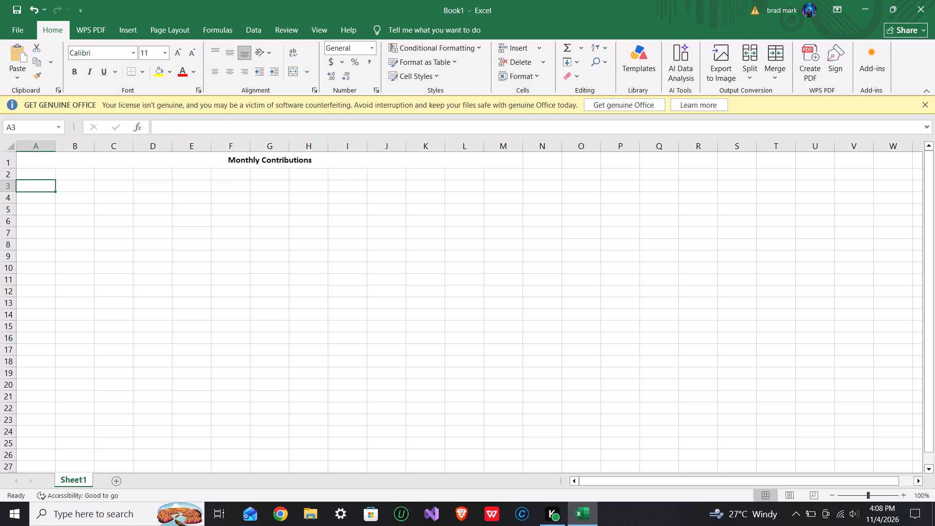
left_click(42, 178)
left_click(39, 174)
key("y")
type("ear")
key("Right")
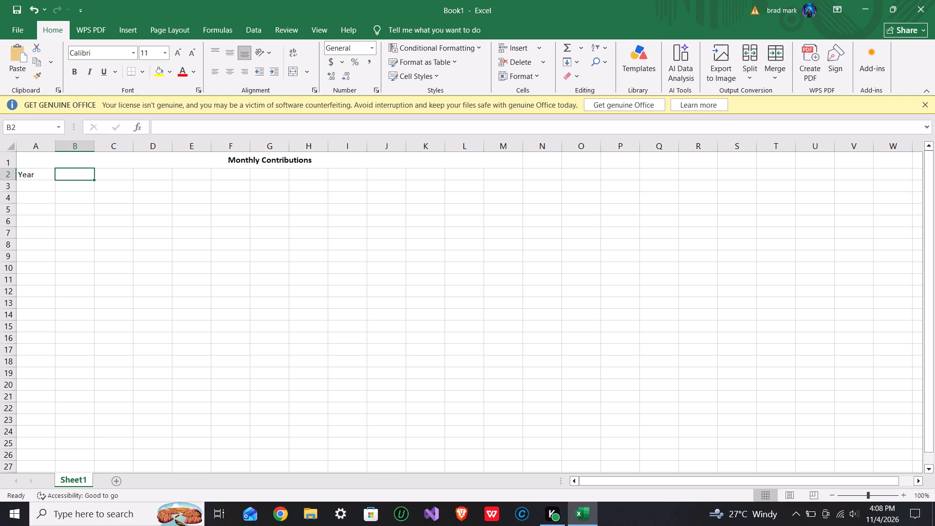
type("Rype")
key("BackSpace")
key("BackSpace")
key("BackSpace")
key("BackSpace")
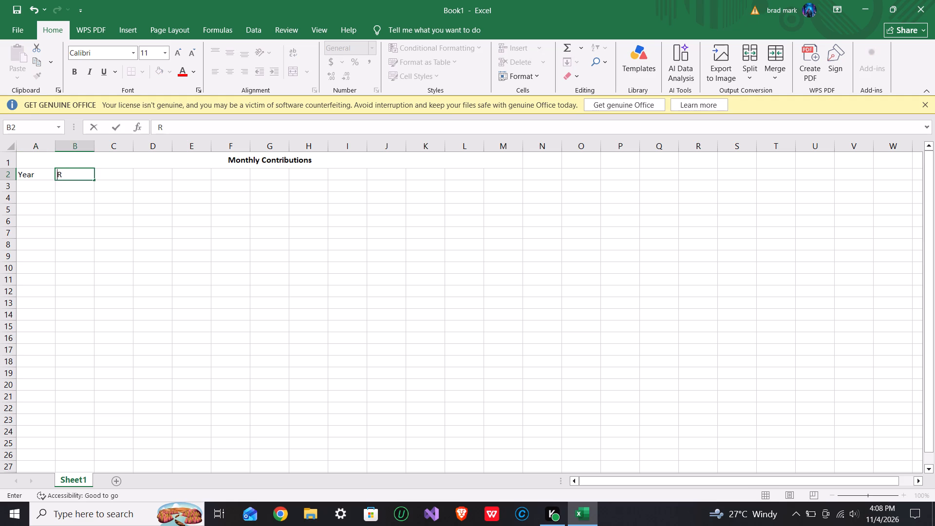
type("Type")
key("Right")
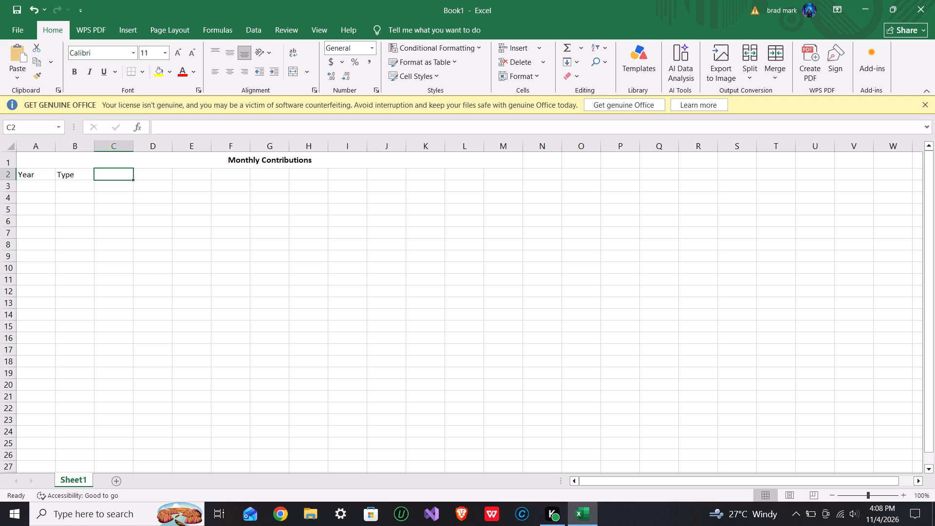
Enter the month headings Jan, Feb, Mar, Apr and May in cells C2 to G2.
type("Jan")
key("Right")
type("Fe")
key("b")
key("Right")
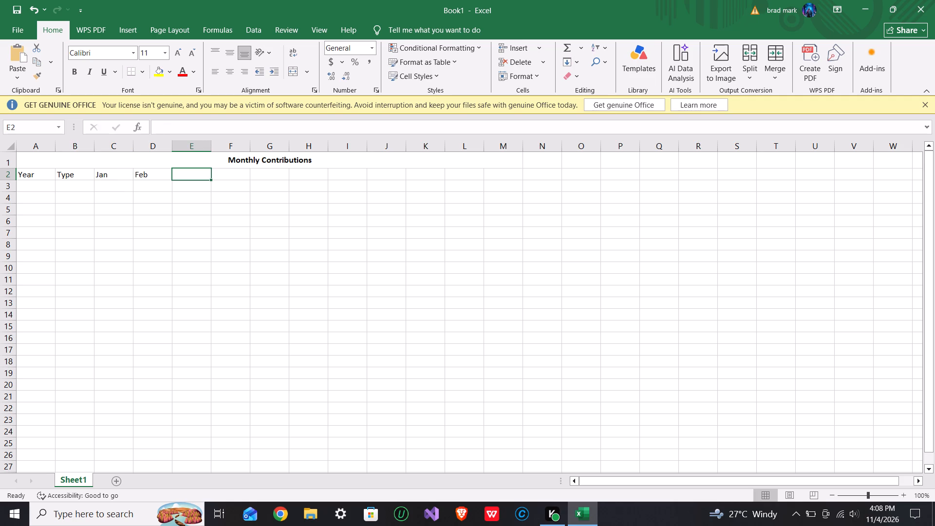
type("Mar")
key("Right")
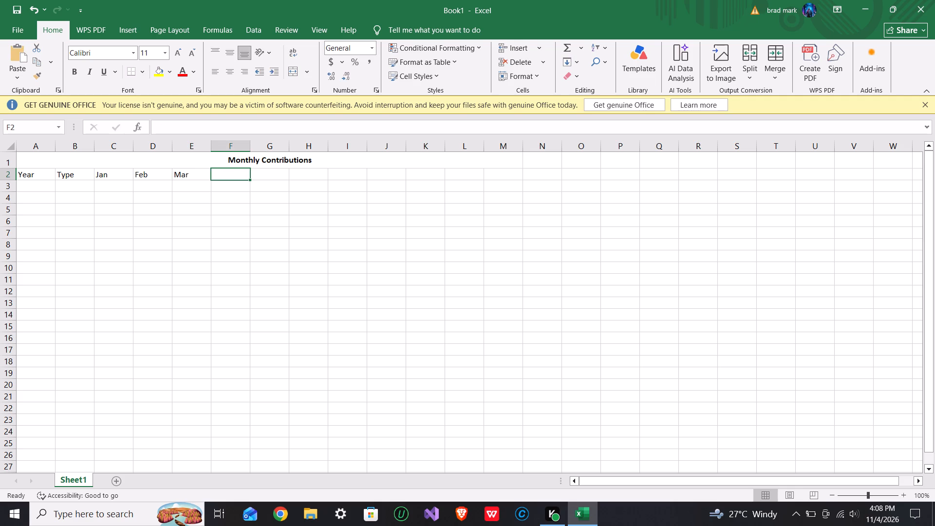
type("AS")
key("BackSpace")
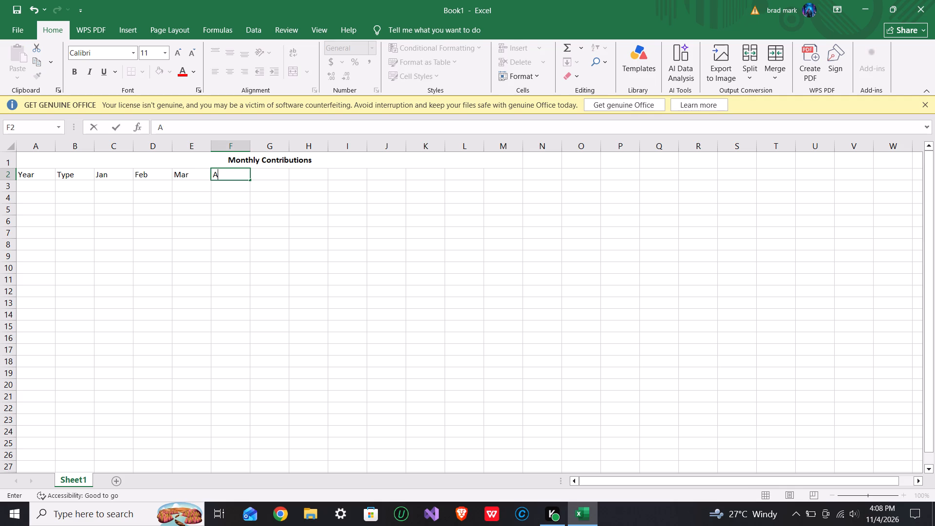
type("pr")
key("Right")
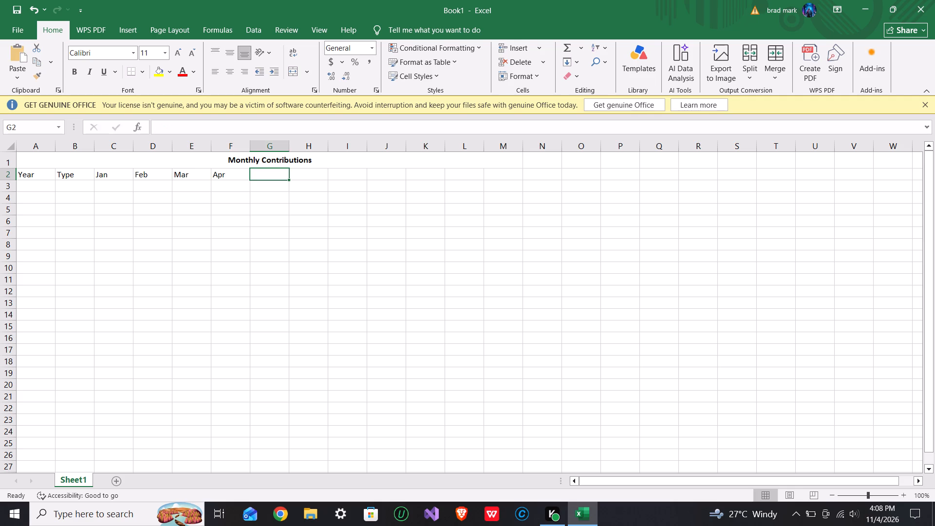
type("Ma")
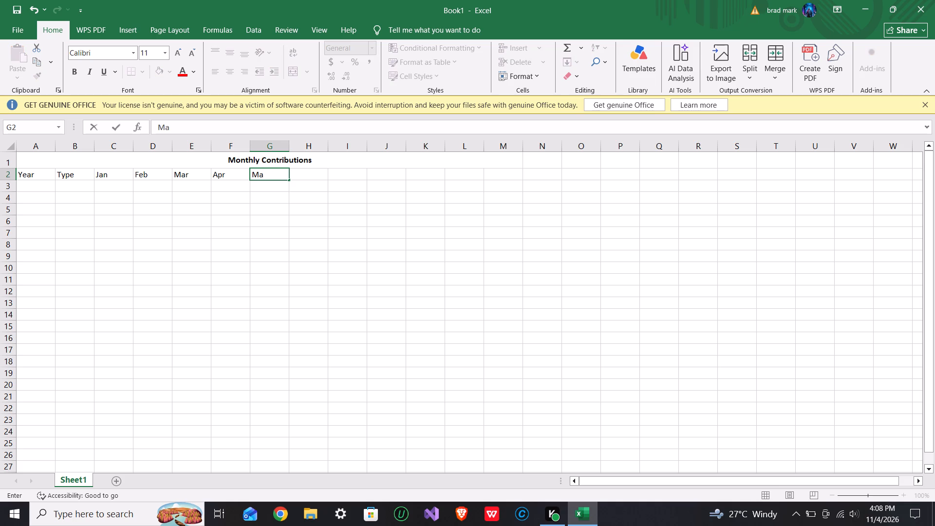
key("y")
key("Right")
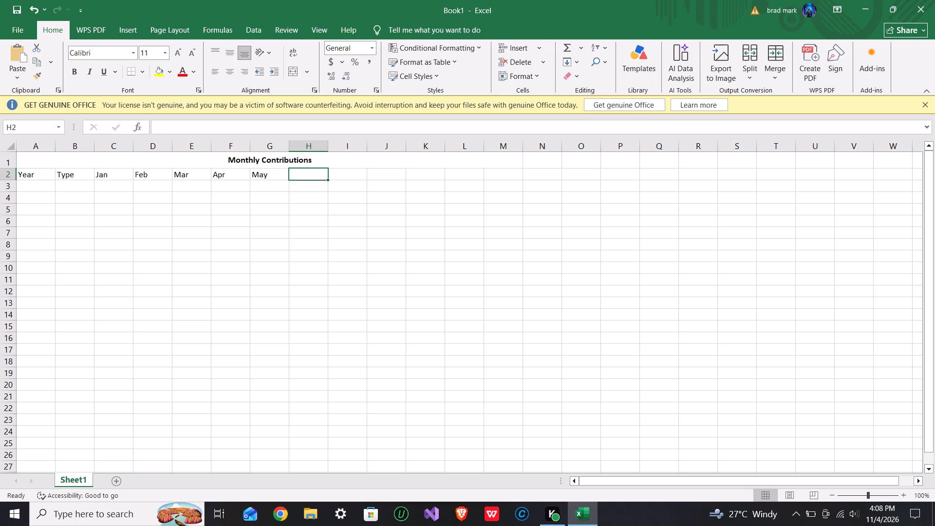
Enter the month headings Jun, Jul, Aug and Sept in cells H2 to K2.
type("Jun")
key("Right")
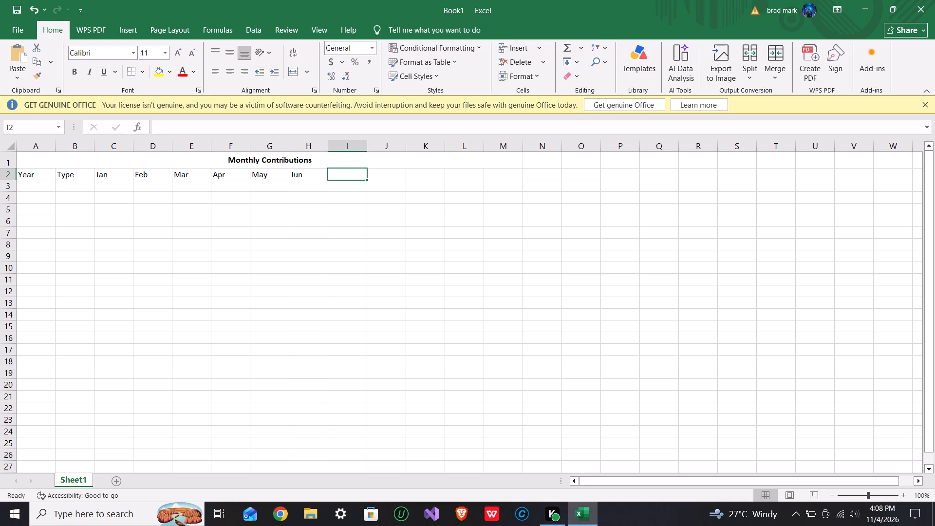
type("Jul")
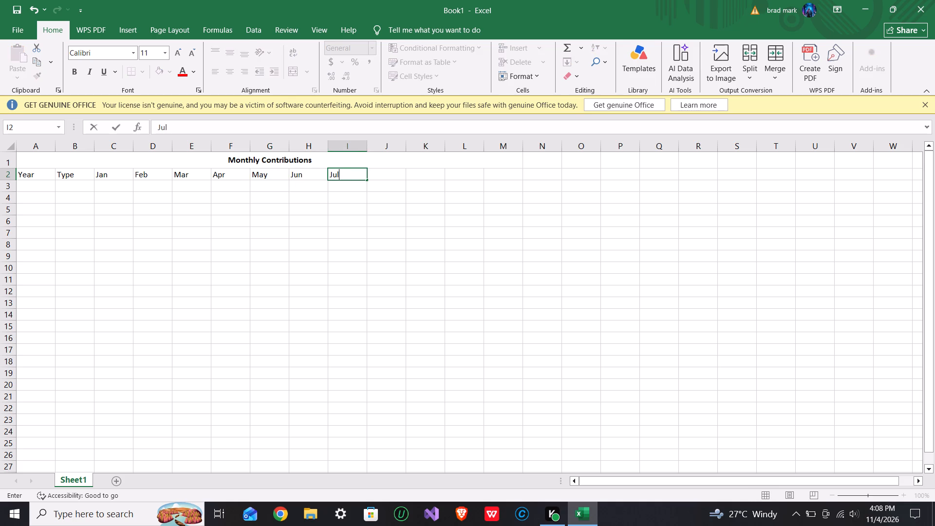
key("Right")
type("Aug")
key("Right")
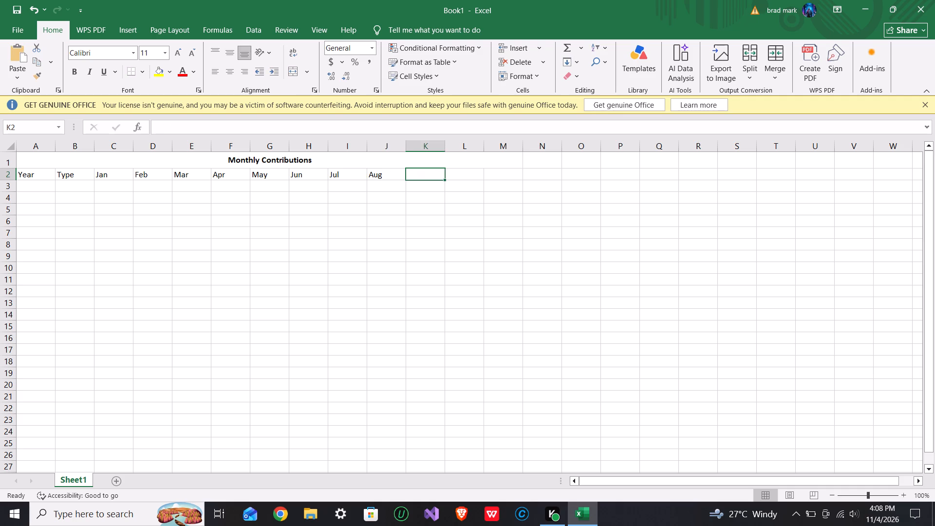
key("shift+s")
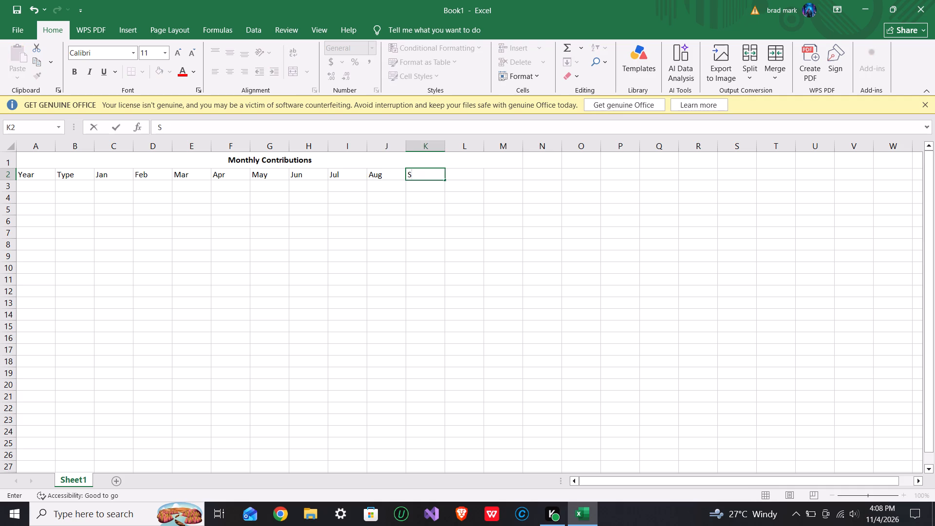
type("ept")
key("Right")
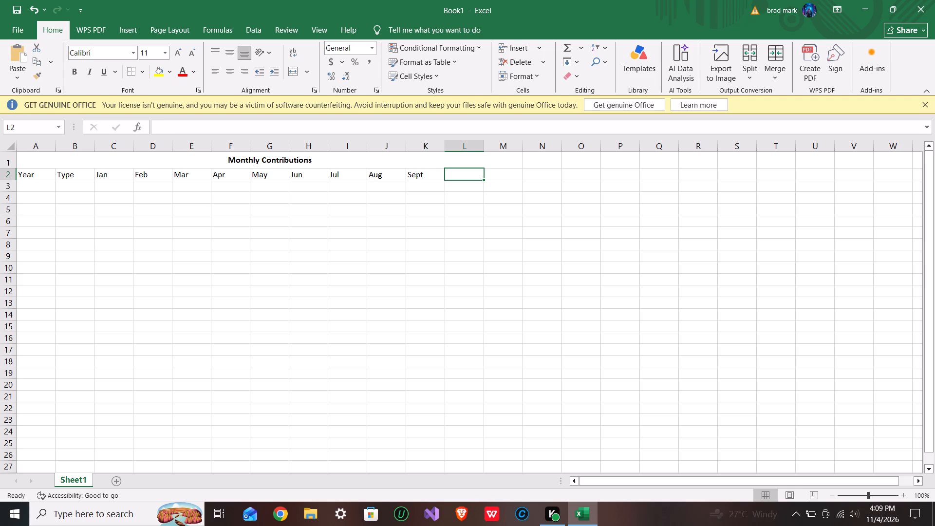
Enter the month headings Oct, Nov and Dec in cells L2 to N2.
key("shift+o")
type("ct")
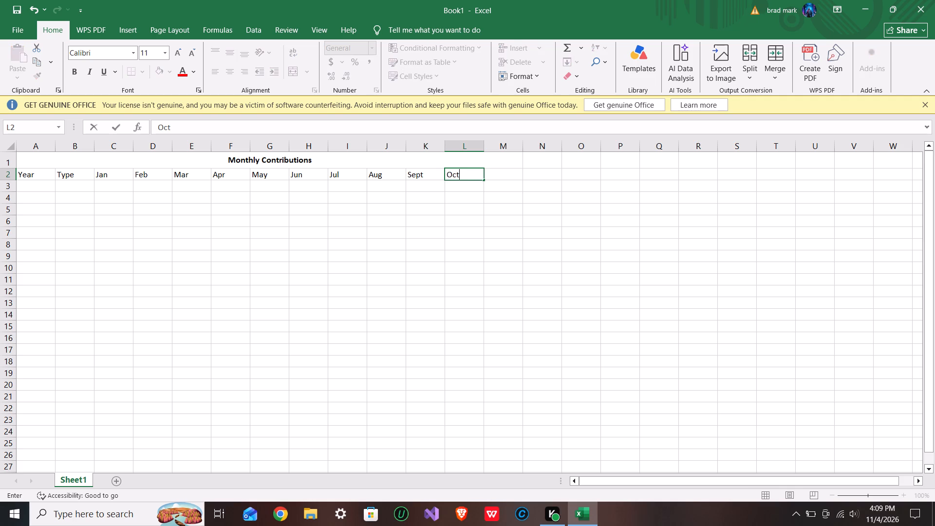
key("Right")
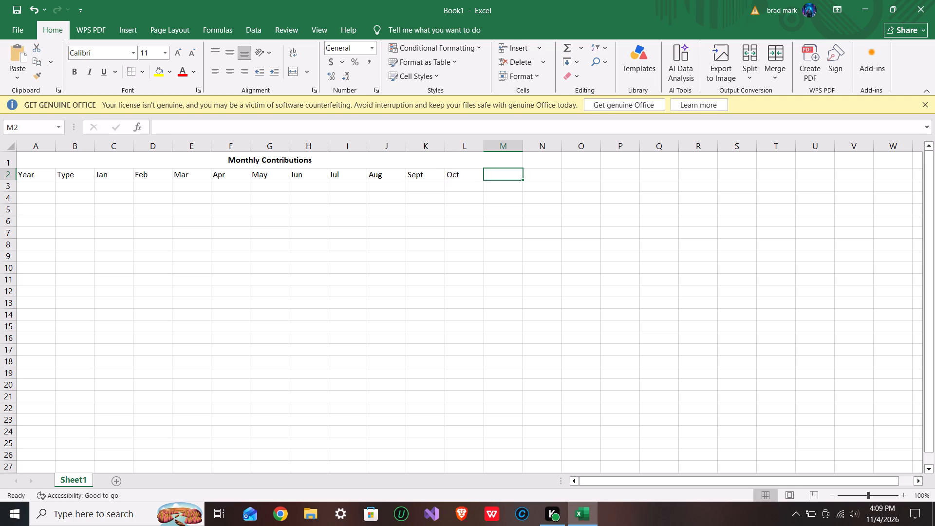
key("shift+n")
type("ov")
key("Right")
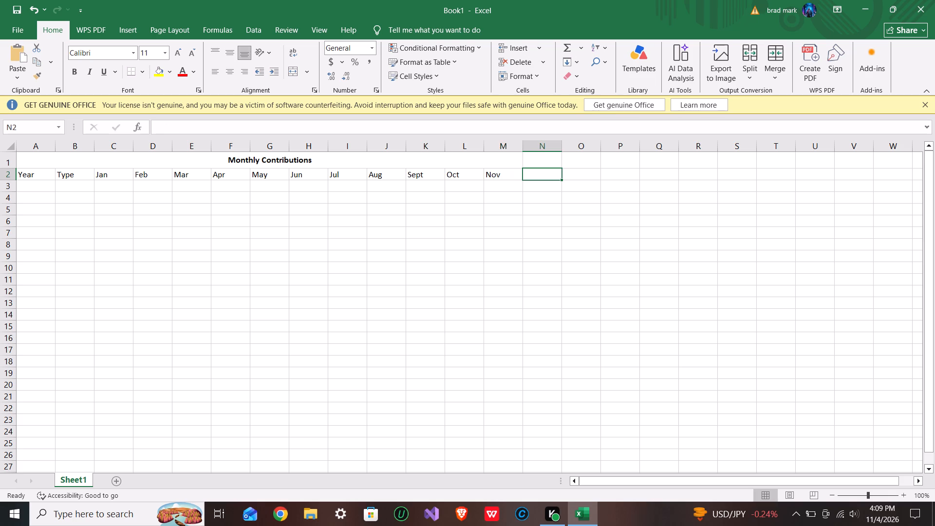
type("Dec")
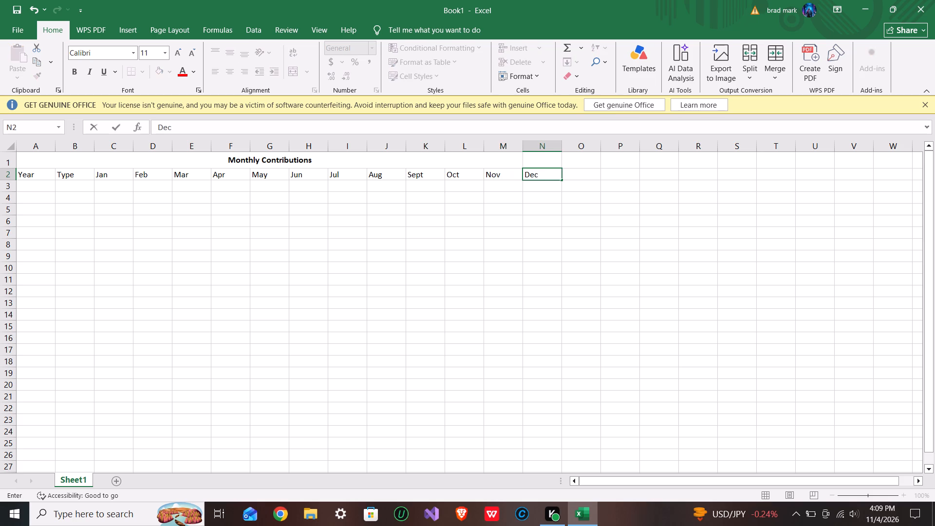
key("Right")
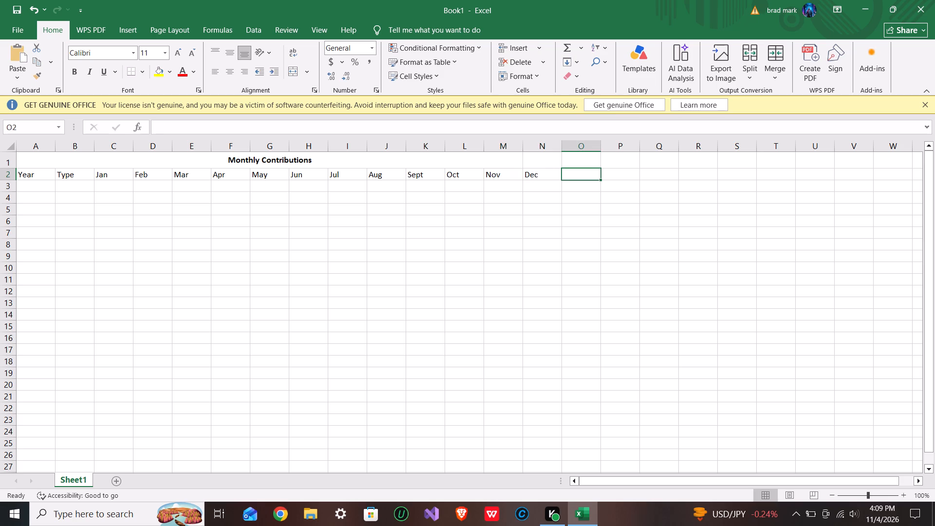
Enter the column heading "Total" in cell O2, after the Dec column.
key("shift+t")
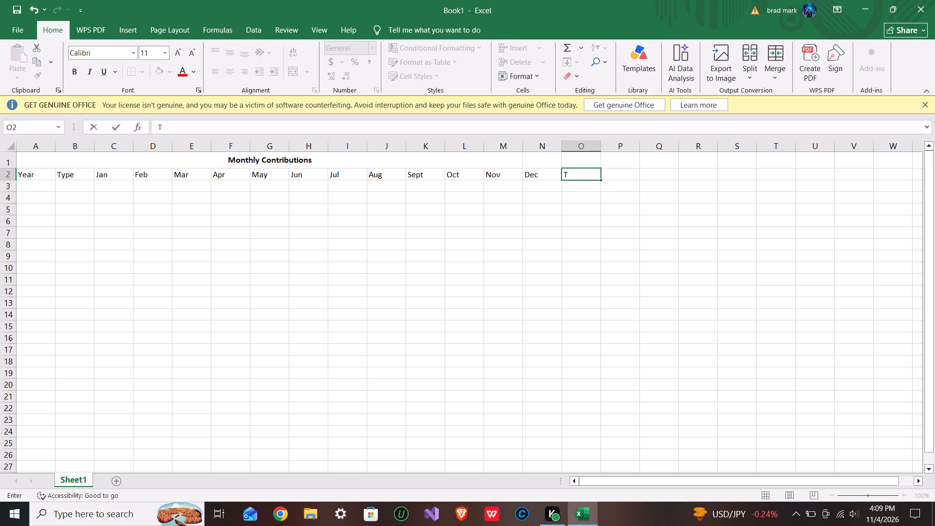
key("o")
type("tal")
left_click(19, 225)
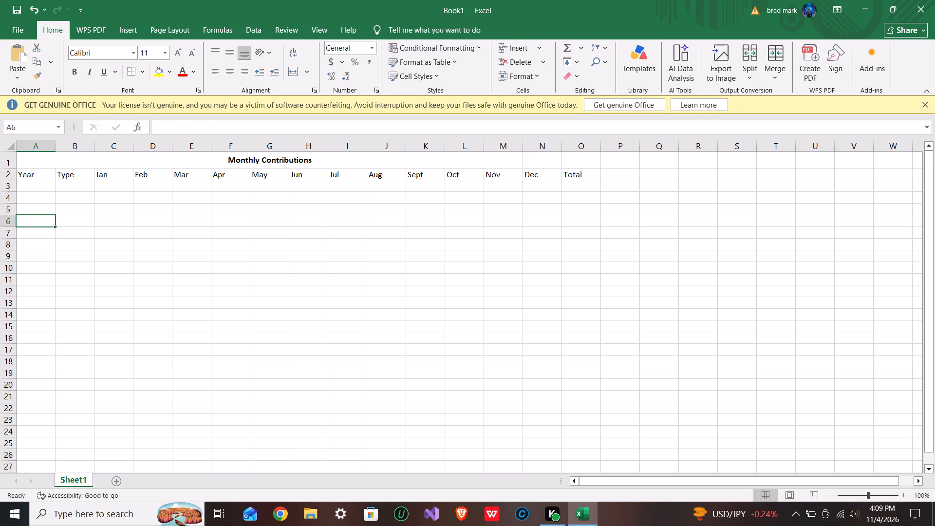
Extend the merged "Monthly Contributions" title cell across A1 to O1 with Merge Across.
left_click_drag(502, 161, 577, 156)
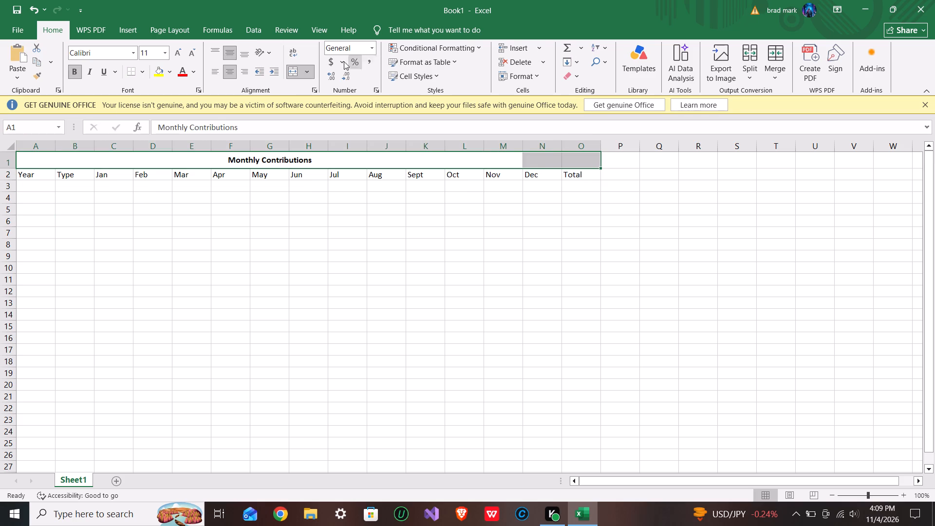
left_click(308, 70)
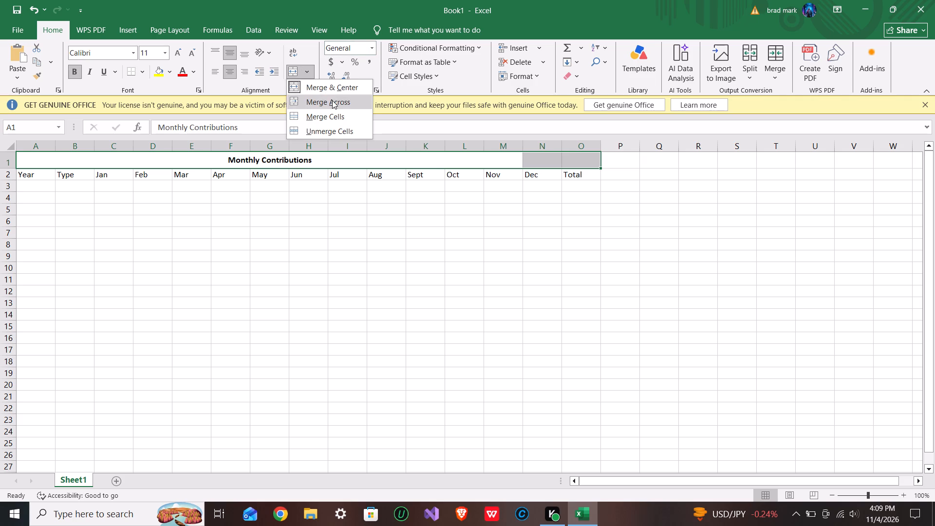
left_click(332, 100)
left_click(564, 209)
Make the column headings in row 2 bold, from "Year" in A2 to "Total" in O2.
left_click(555, 172)
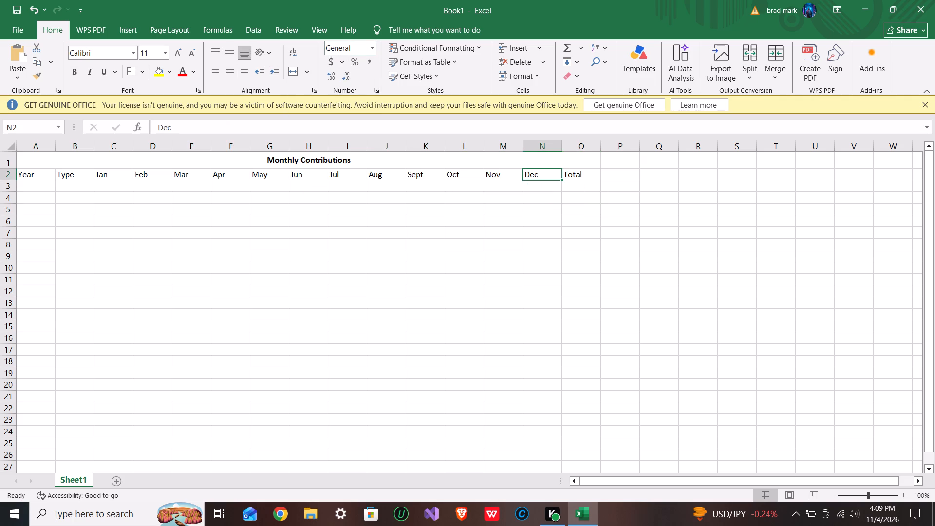
left_click(573, 175)
left_click_drag(586, 175, 33, 159)
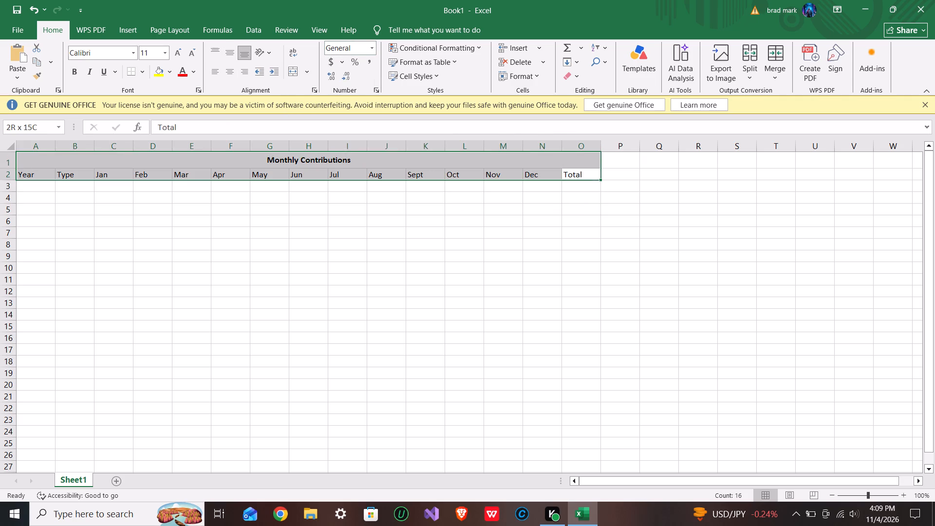
left_click_drag(33, 159, 21, 175)
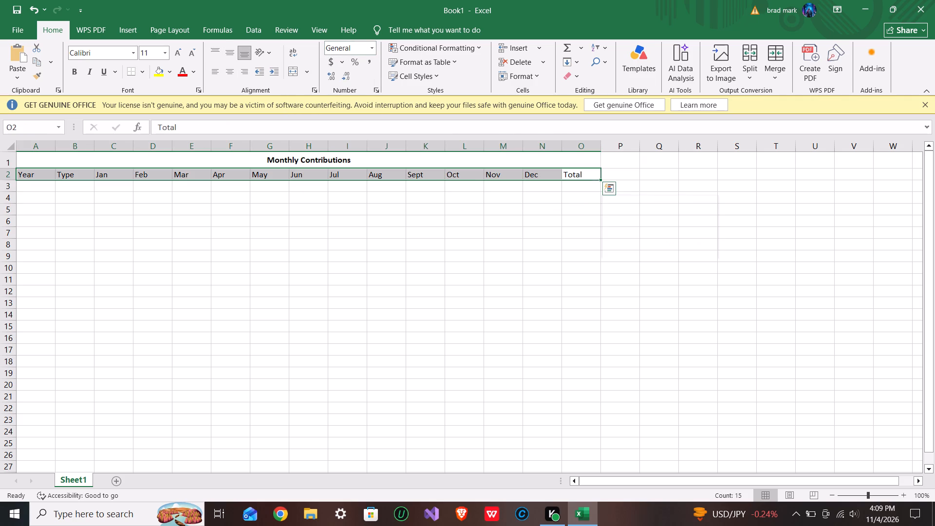
key("ctrl+b")
left_click(63, 223)
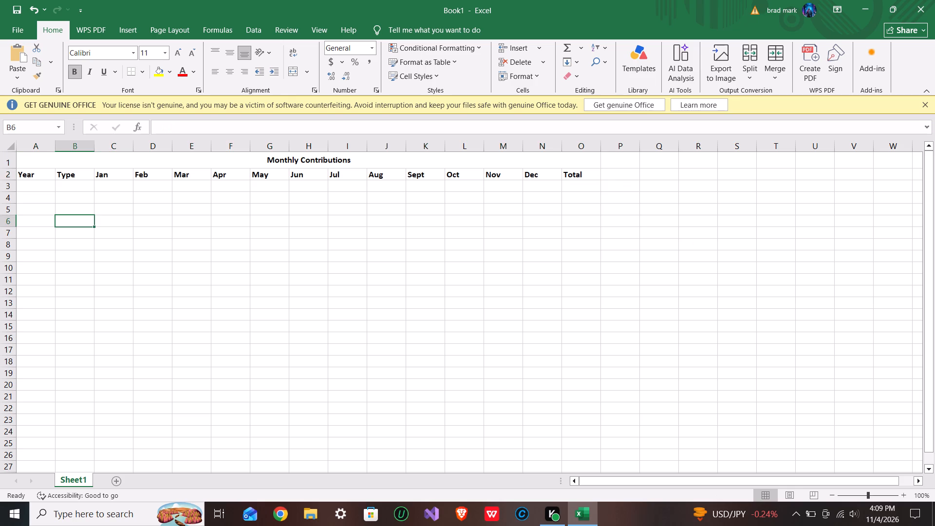
Center the row 2 headings from A2 to O2 both vertically and horizontally in their cells.
left_click(34, 188)
left_click_drag(31, 176, 70, 167)
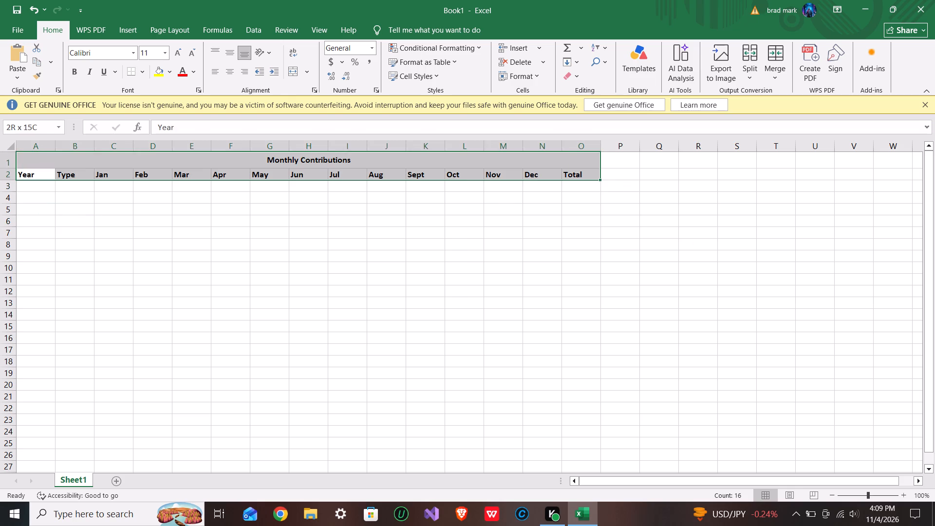
left_click_drag(70, 167, 572, 173)
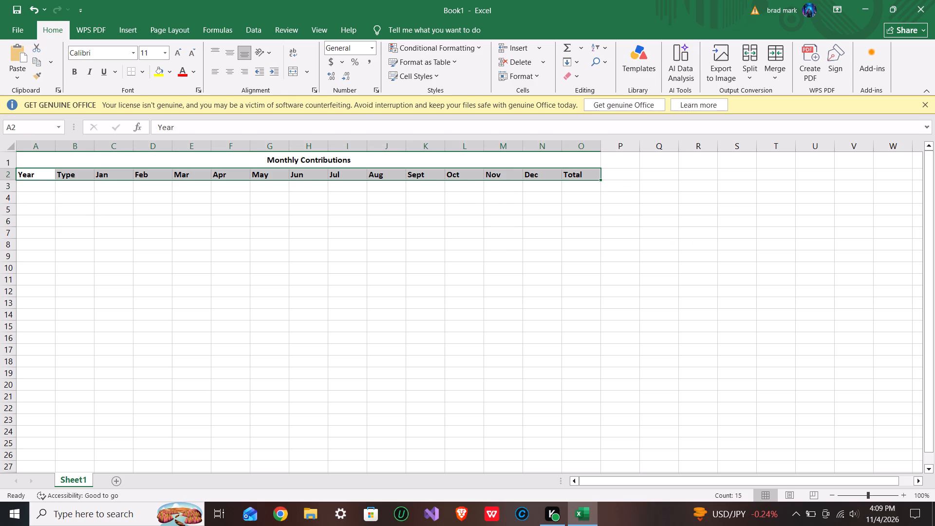
left_click(226, 54)
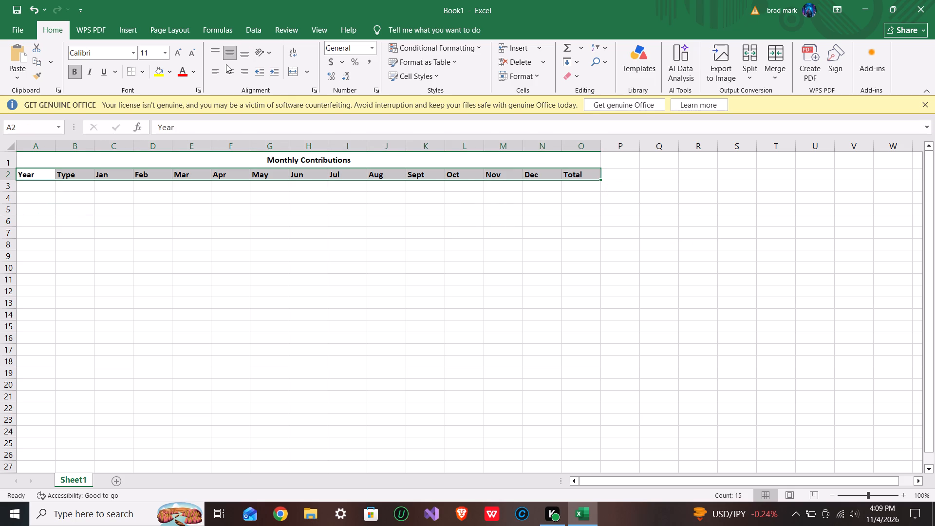
left_click(229, 73)
left_click(155, 230)
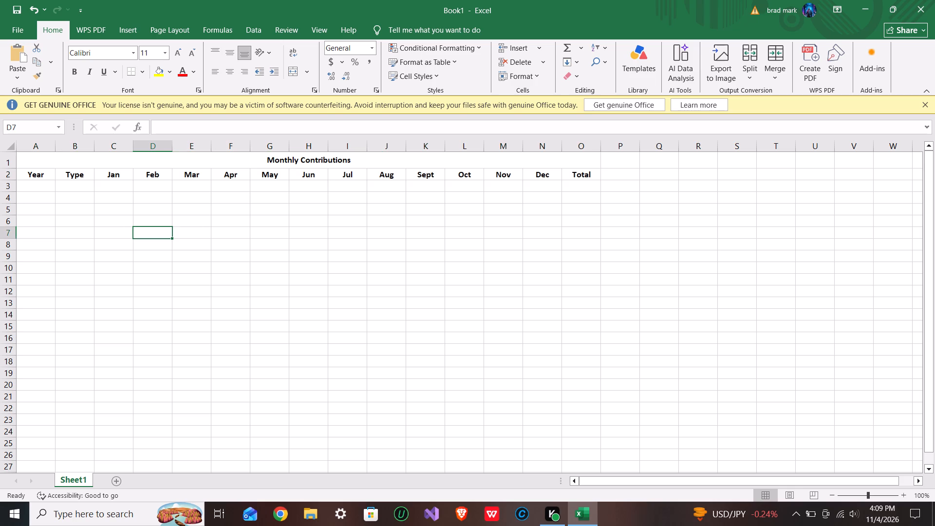
Enter the years 1999, 2000, 2001, 2002 and 2003 in cells A3 to A7 of the Year column.
left_click(36, 189)
type("1999")
key("Return")
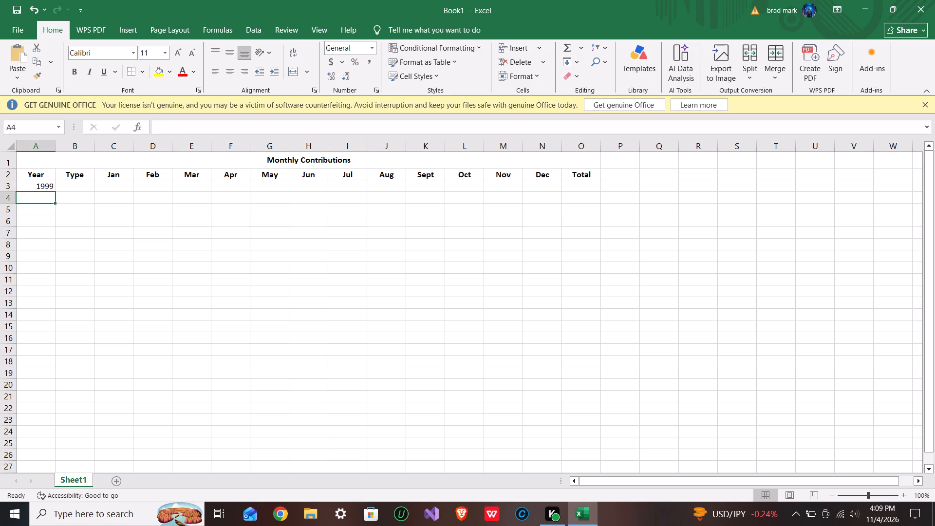
type("2000")
key("Return")
key("2")
type("001")
key("Return")
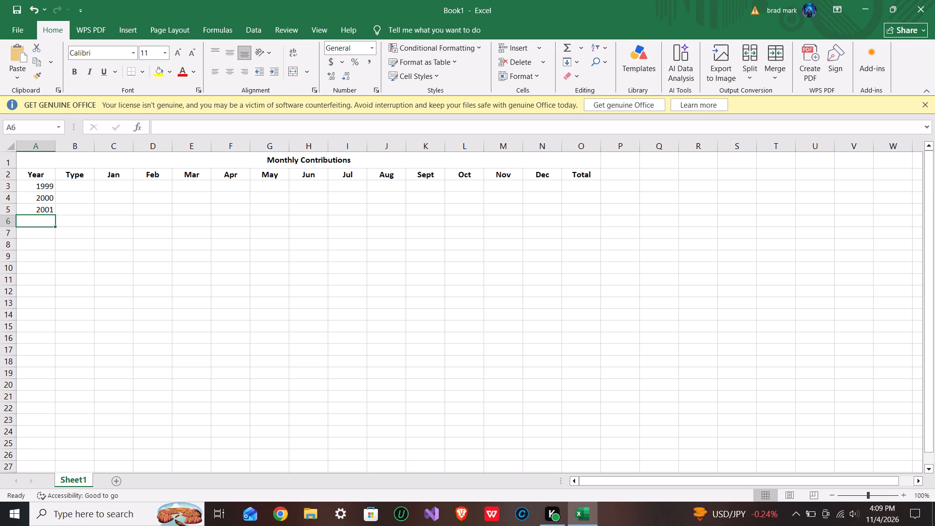
type("2002")
key("Return")
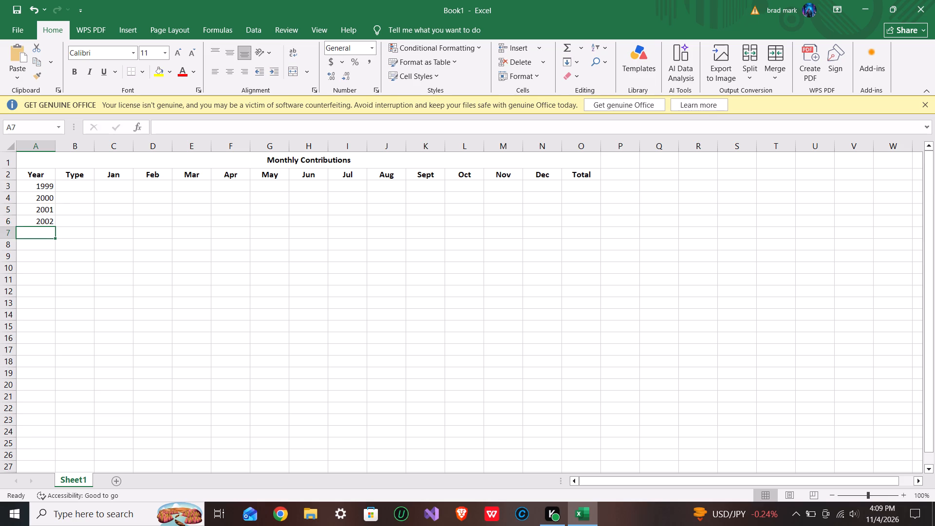
type("200")
key("3")
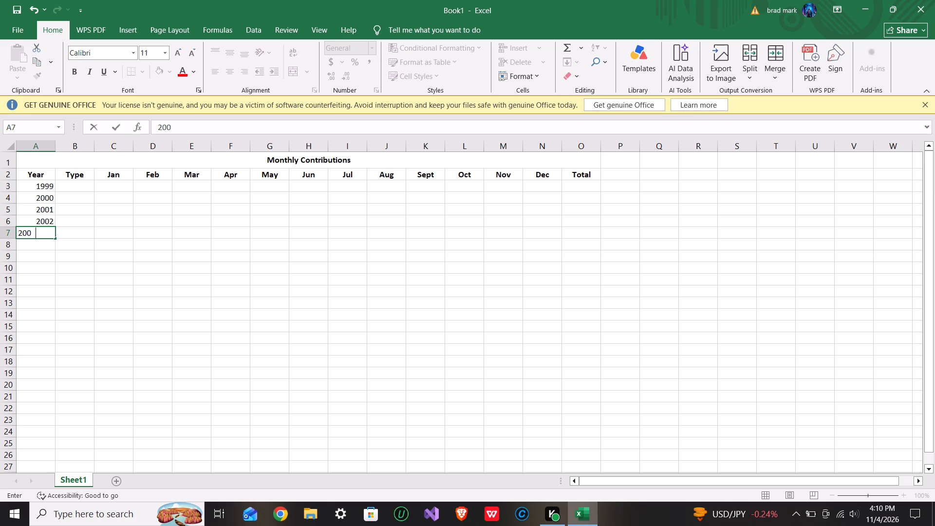
key("Return")
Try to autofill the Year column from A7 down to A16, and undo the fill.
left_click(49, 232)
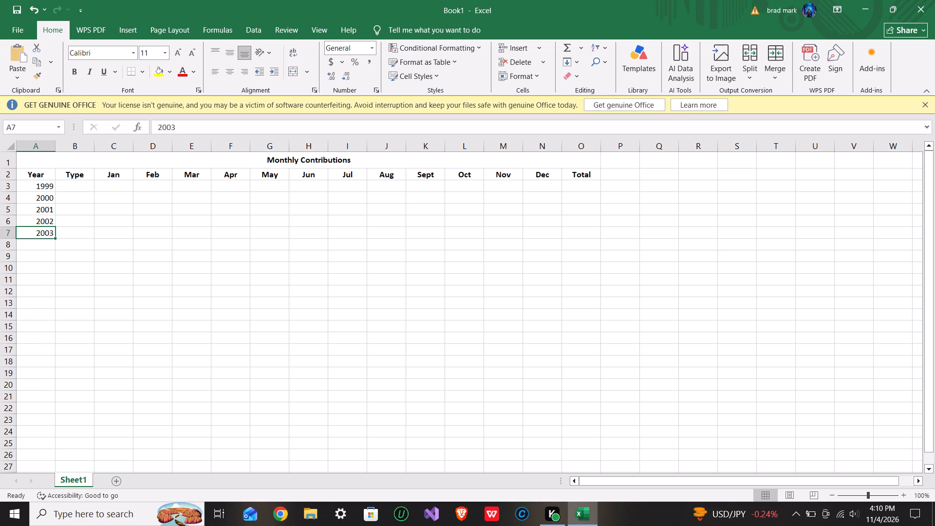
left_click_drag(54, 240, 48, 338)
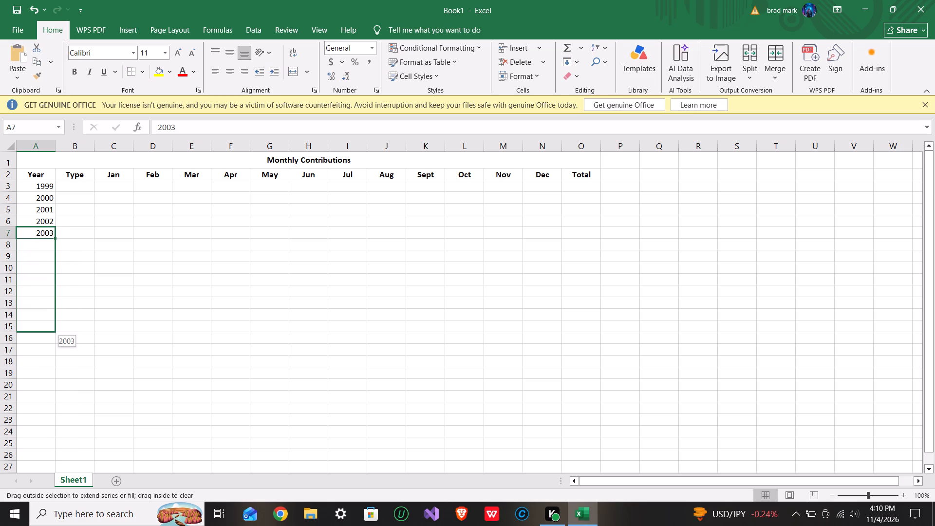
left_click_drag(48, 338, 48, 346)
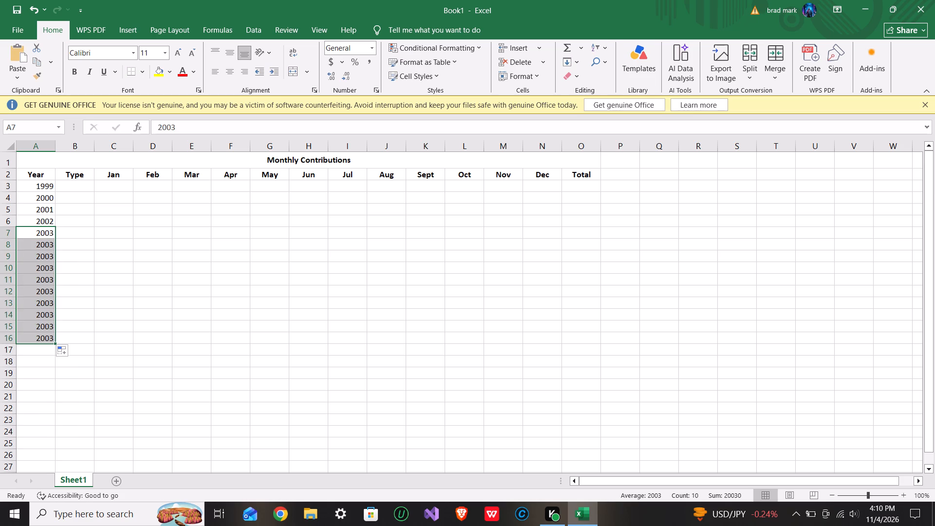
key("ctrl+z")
Enter the years 2004, 2005, 2006 and 2007 in cells A8 to A11 of the Year column.
left_click(47, 249)
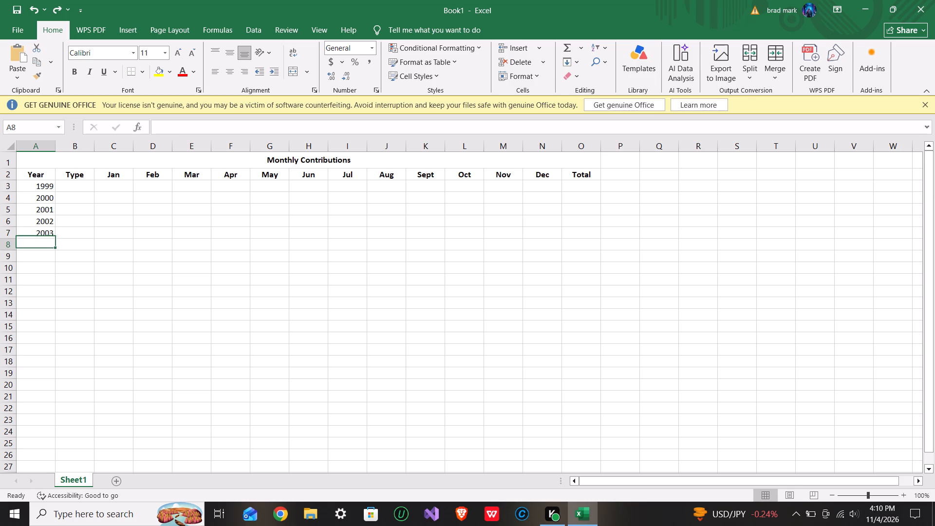
key("2")
type("004")
key("Return")
type("2005")
key("Return")
type("2006")
key("Return")
type("2007")
key("Return")
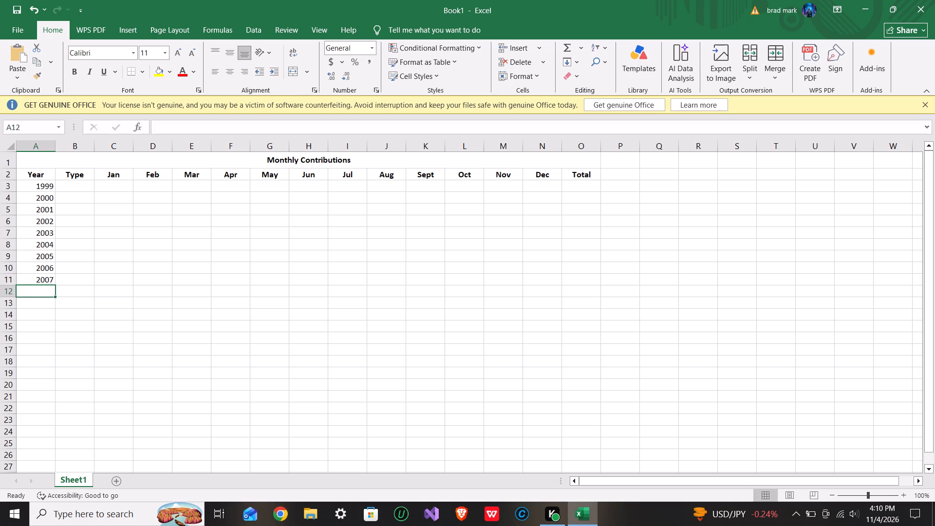
Continue the Year column with 2008, 2009, 2010, 2011 and 2012 in cells A12 to A16.
key("2")
type("008")
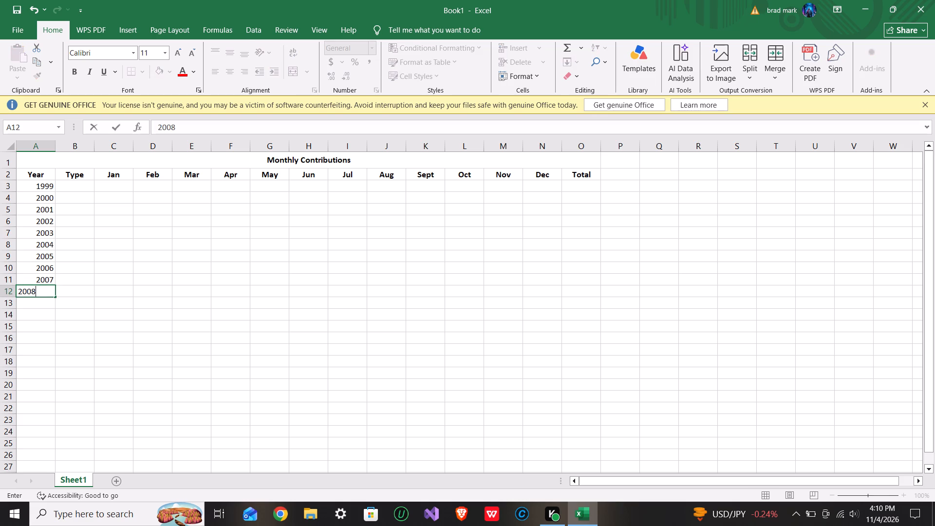
key("Return")
type("2009")
key("Return")
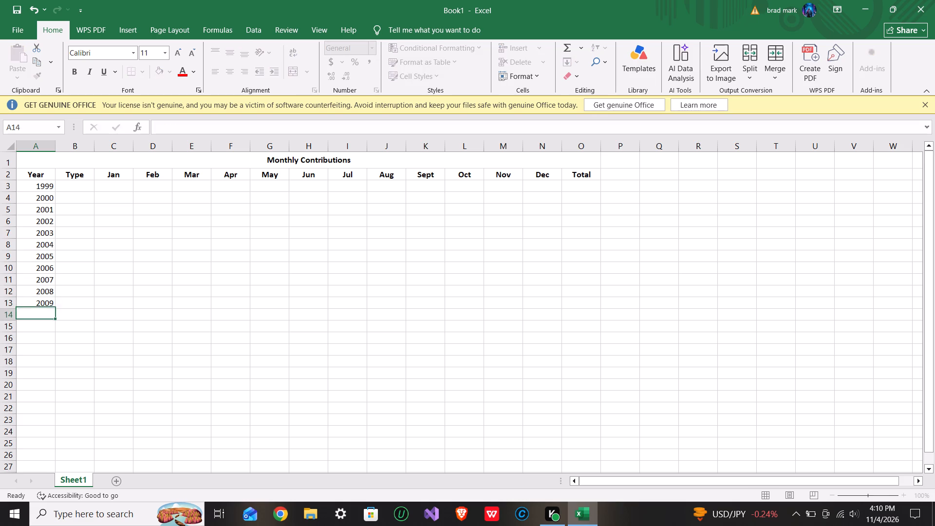
type("201")
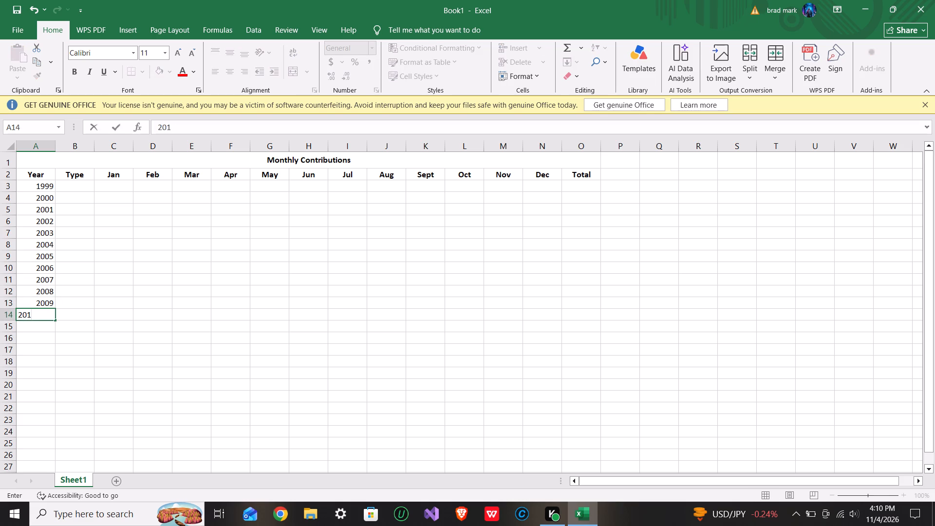
key("0")
left_click(37, 333)
left_click(33, 324)
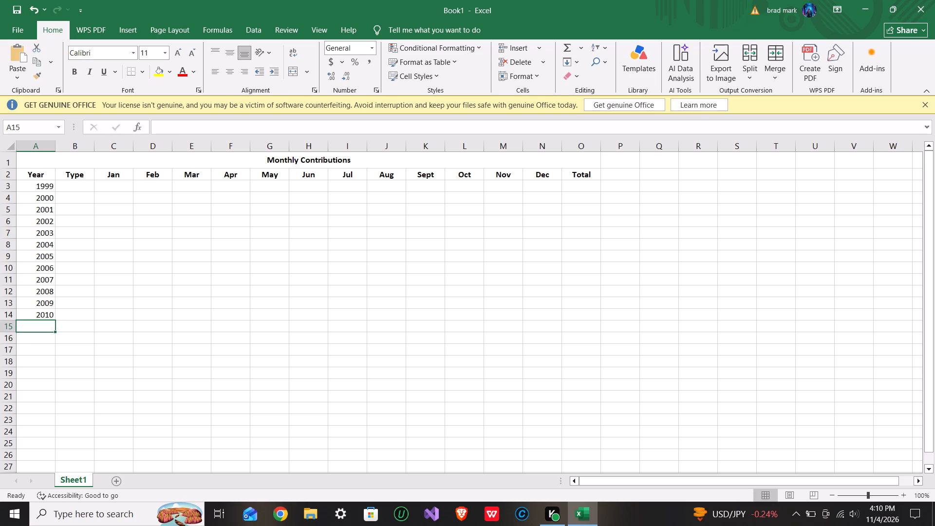
type("2011")
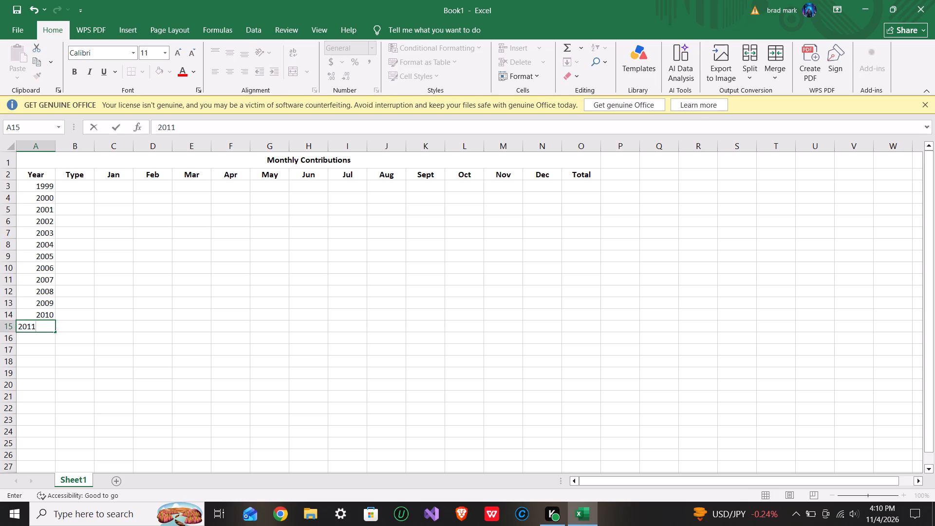
key("Return")
type("2012")
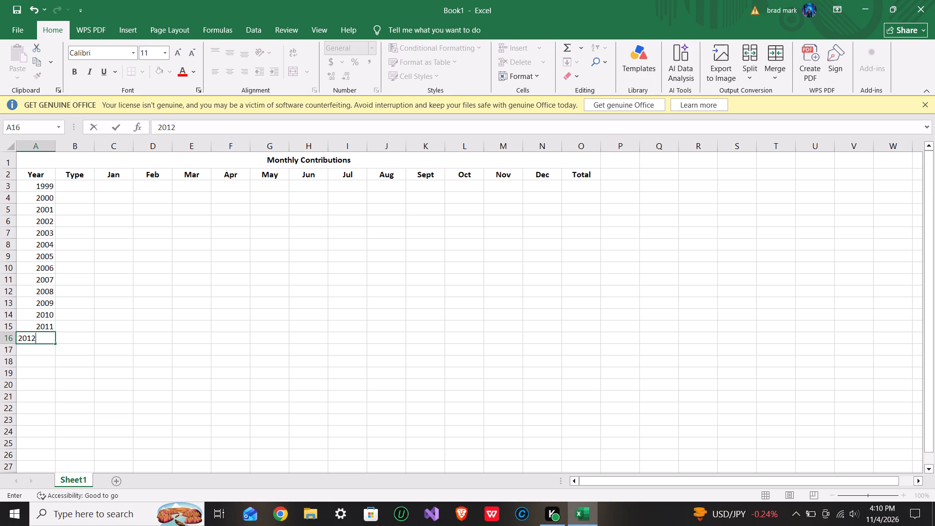
left_click(75, 185)
left_click(48, 187)
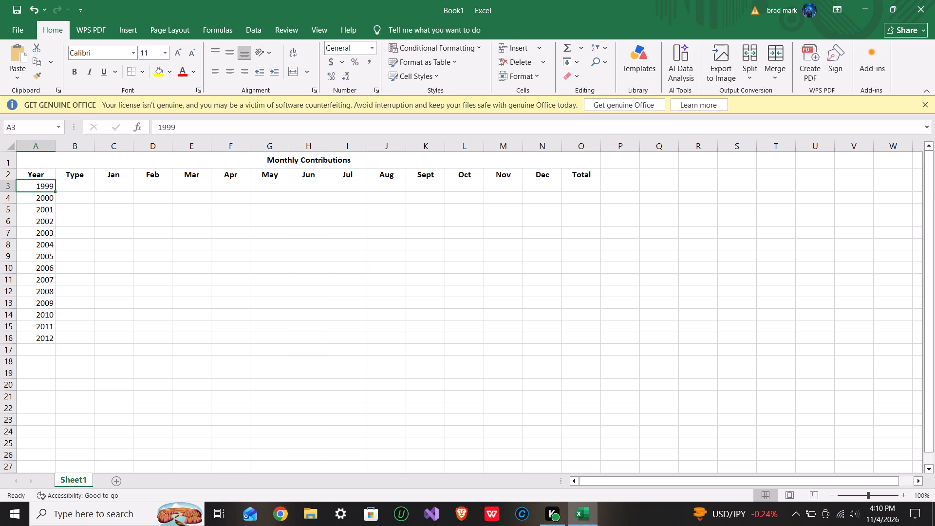
Enter "Std" in B3 of the Type column and autofill it down to B16.
left_click(77, 189)
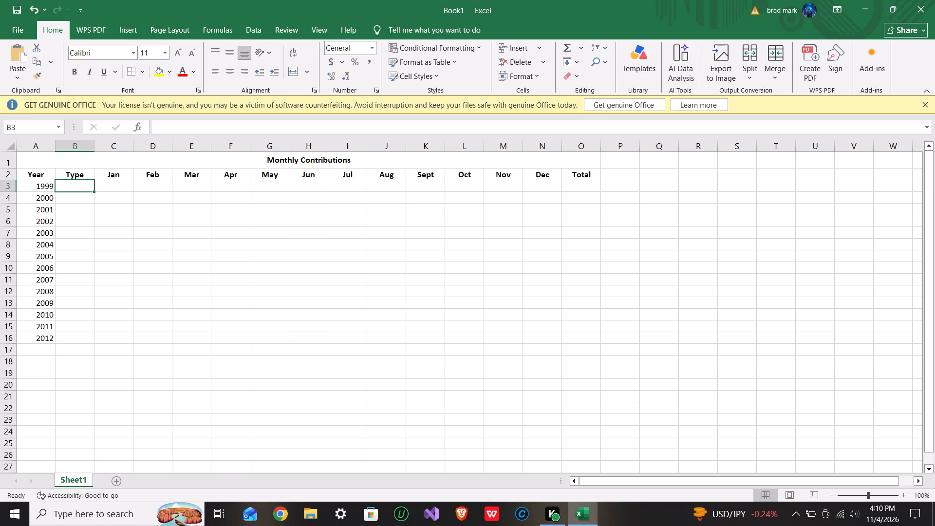
key("shift+s")
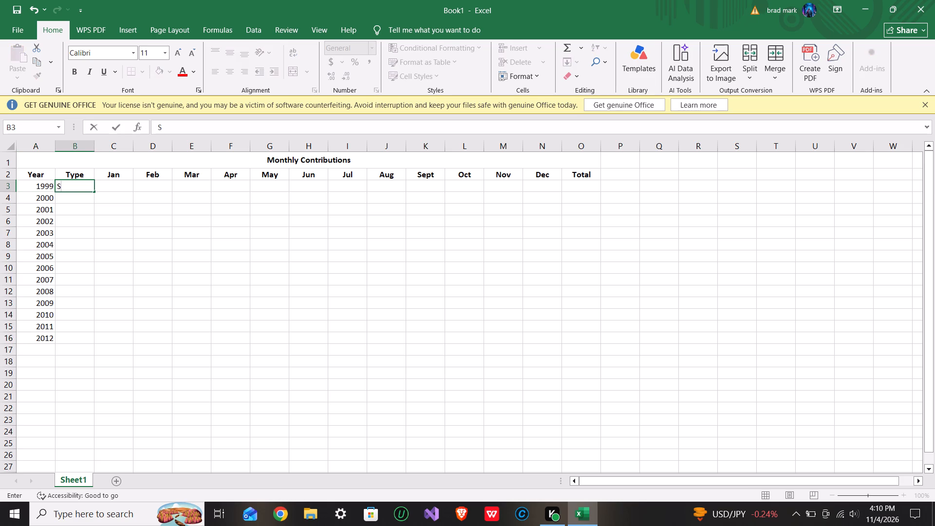
type("td")
left_click(71, 195)
left_click(78, 187)
left_click_drag(94, 190, 94, 209)
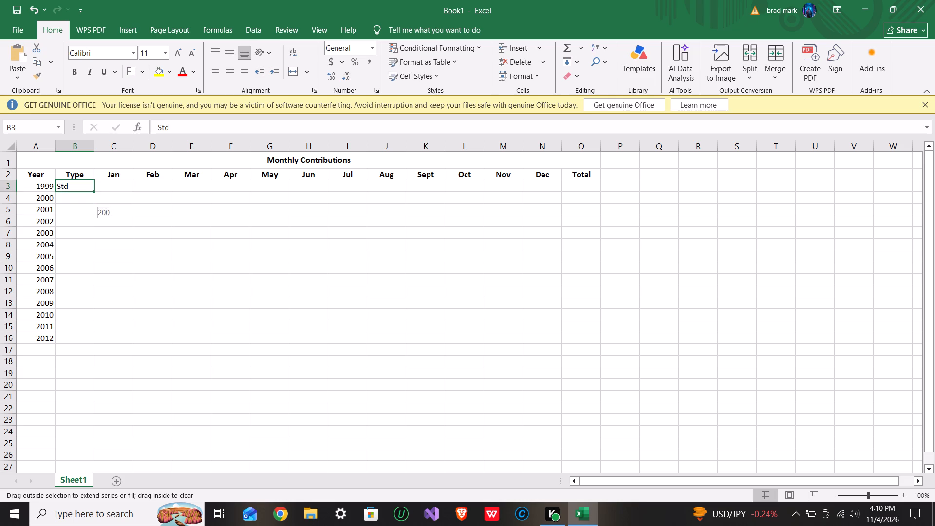
left_click_drag(94, 209, 98, 340)
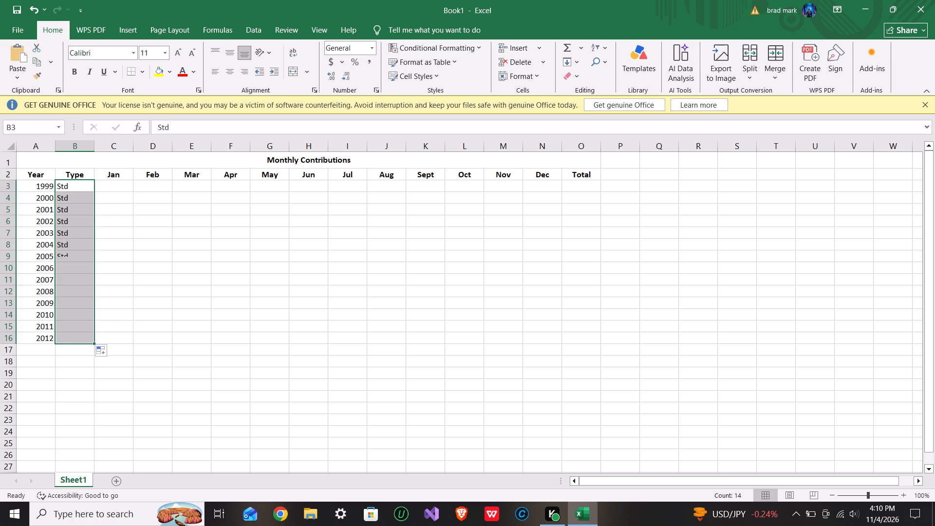
Enter the years 2013, 2014, 2015 and 2016 in cells A17 to A20 of the Year column.
left_click(38, 353)
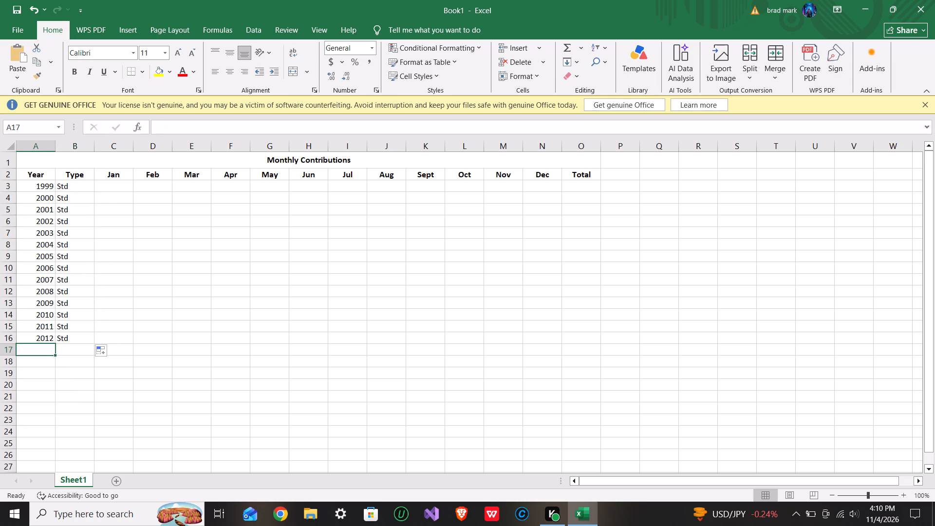
left_click(42, 350)
type("2013")
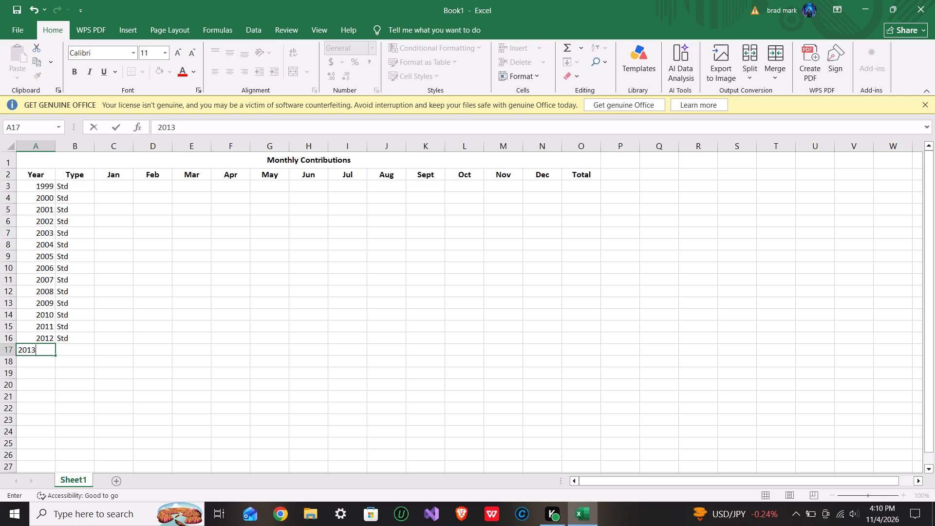
key("Return")
type("2014")
key("Return")
type("2015")
key("Return")
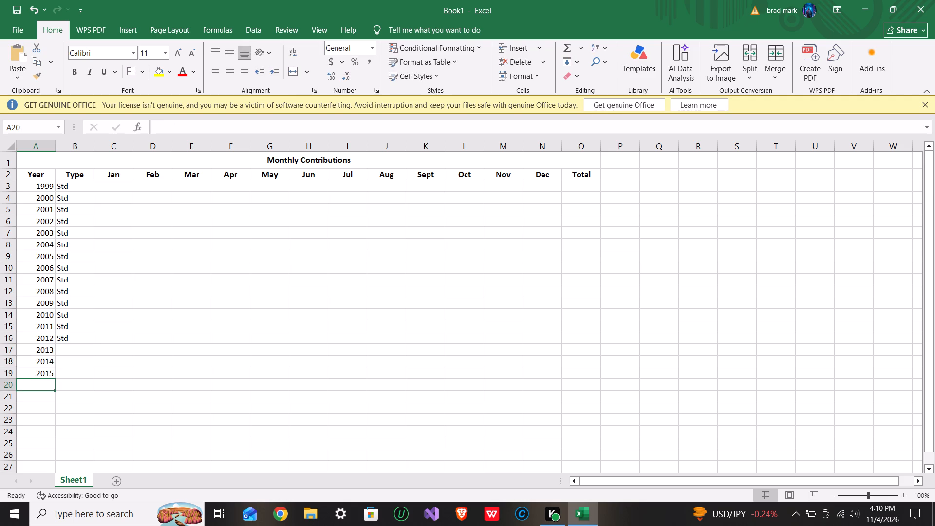
type("2016")
key("Return")
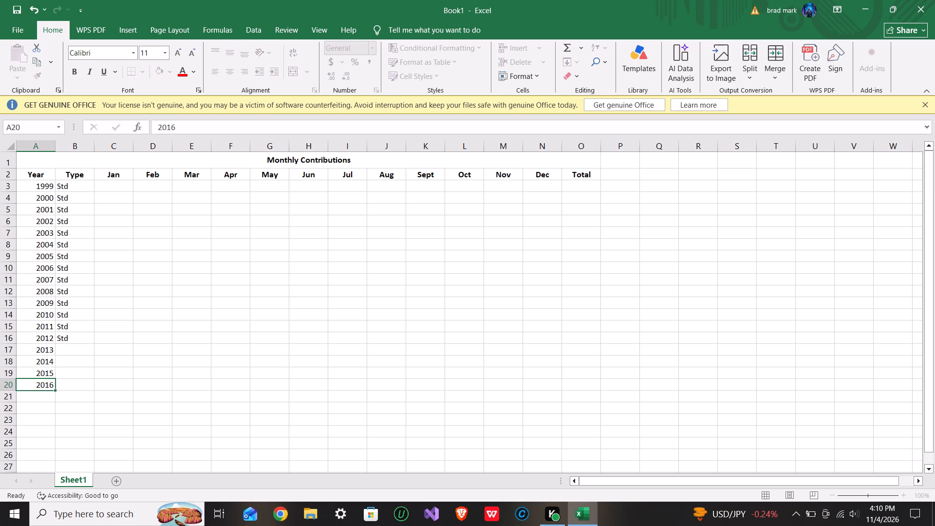
Autofill "Std" in the Type column from B16 down to B20.
left_click(81, 352)
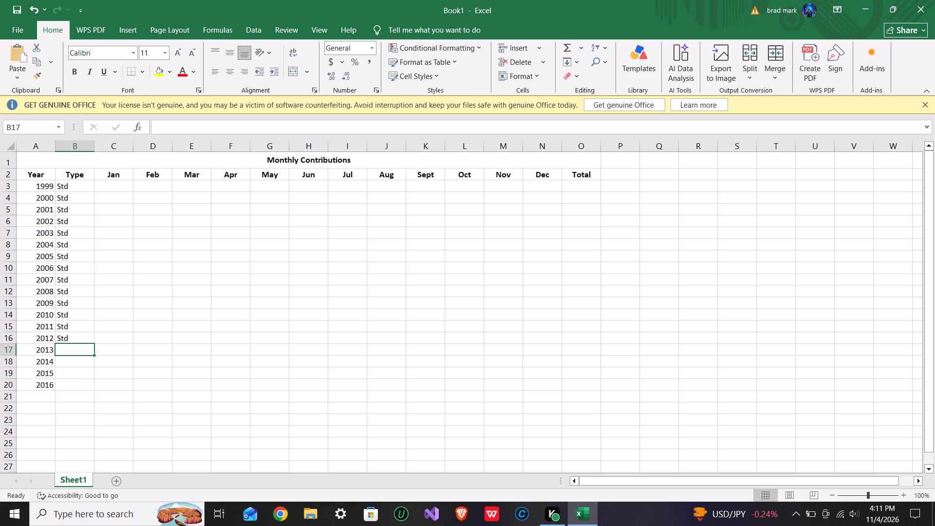
left_click(88, 344)
left_click(82, 336)
left_click_drag(93, 343, 94, 376)
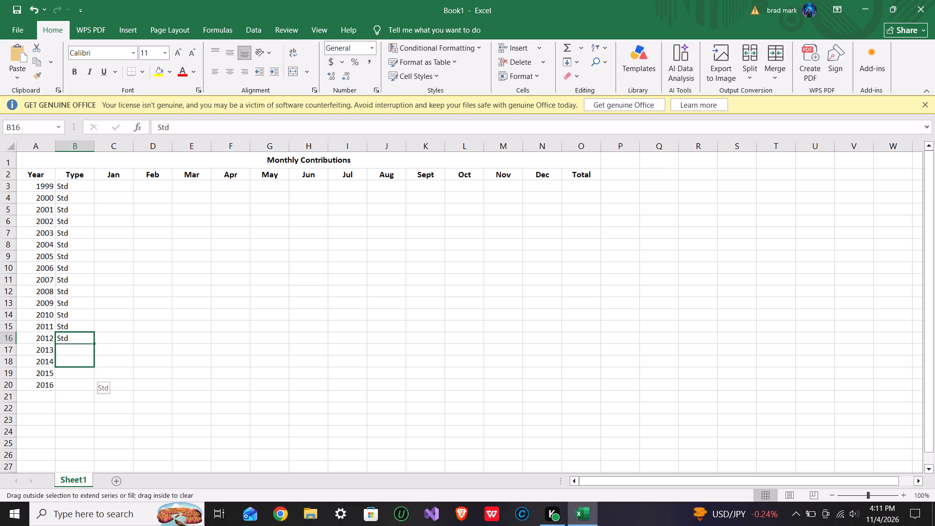
left_click_drag(94, 376, 92, 391)
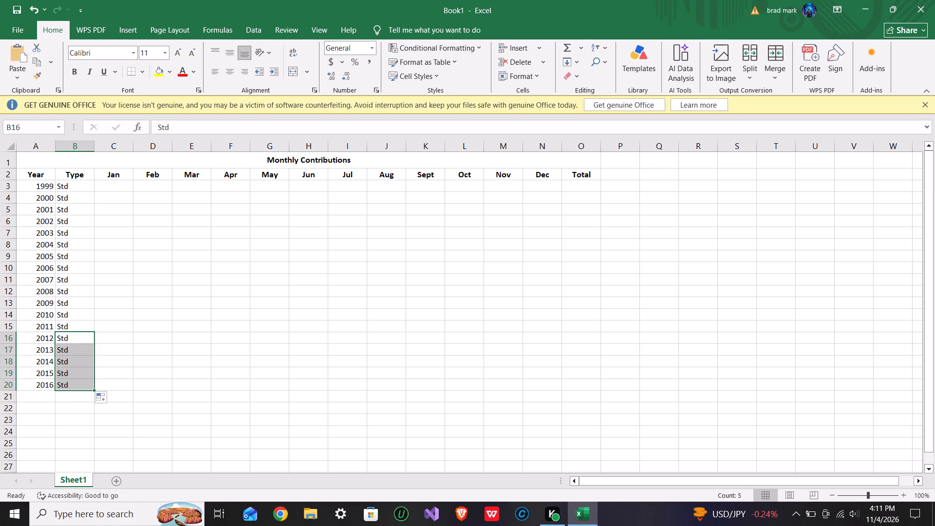
Enter the Jan contributions 150, 150, 155 and 160 for 1999 to 2002 in cells C3 to C6.
left_click(110, 190)
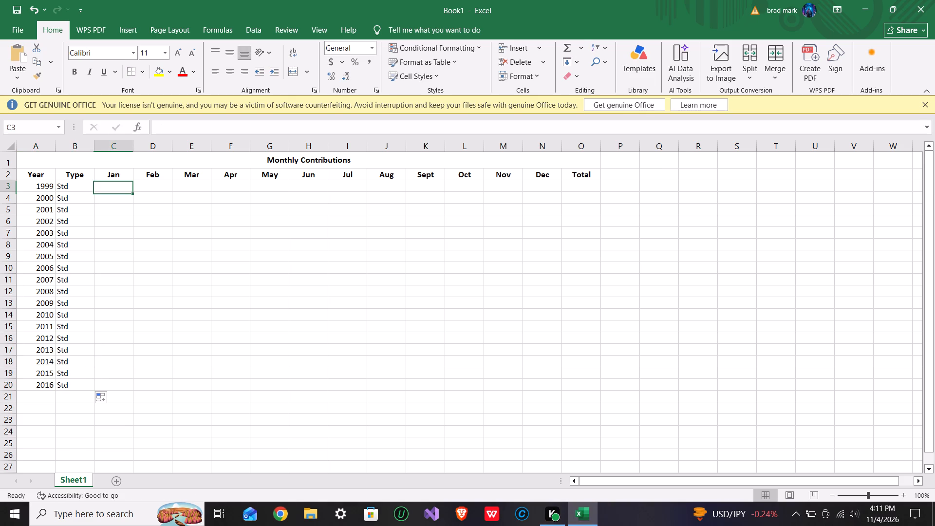
key("1")
type("50")
key("Return")
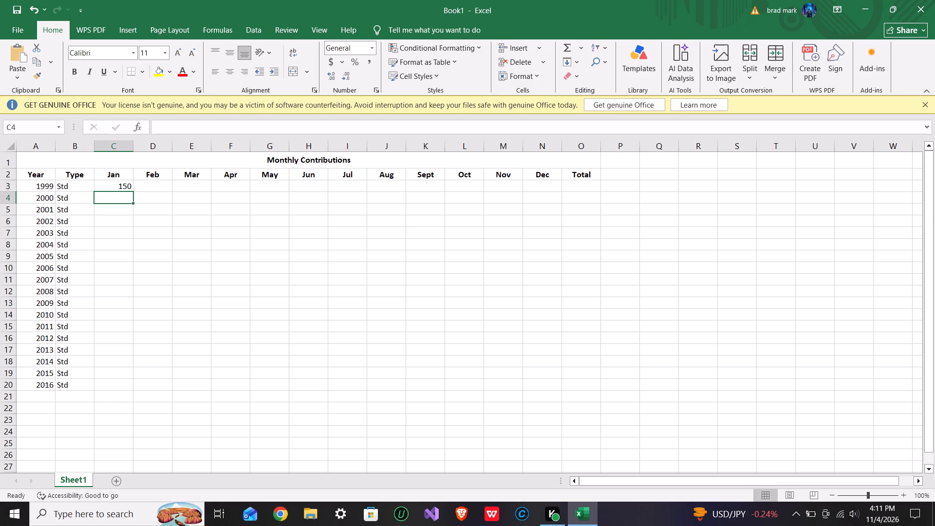
key("1")
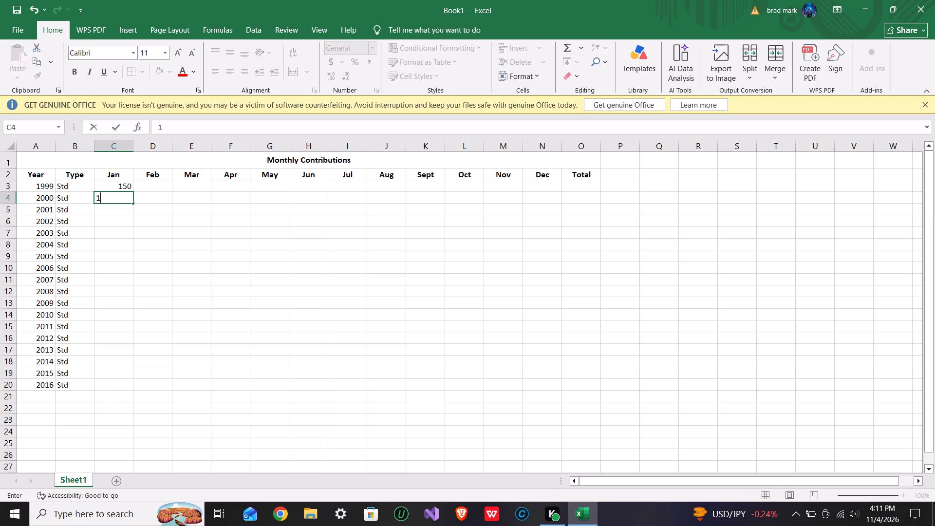
type("50")
key("Return")
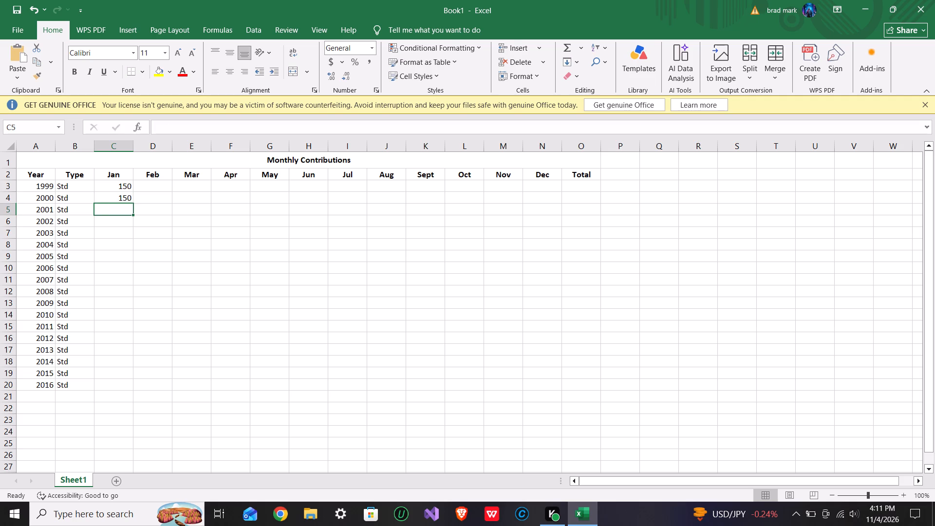
type("155")
key("Return")
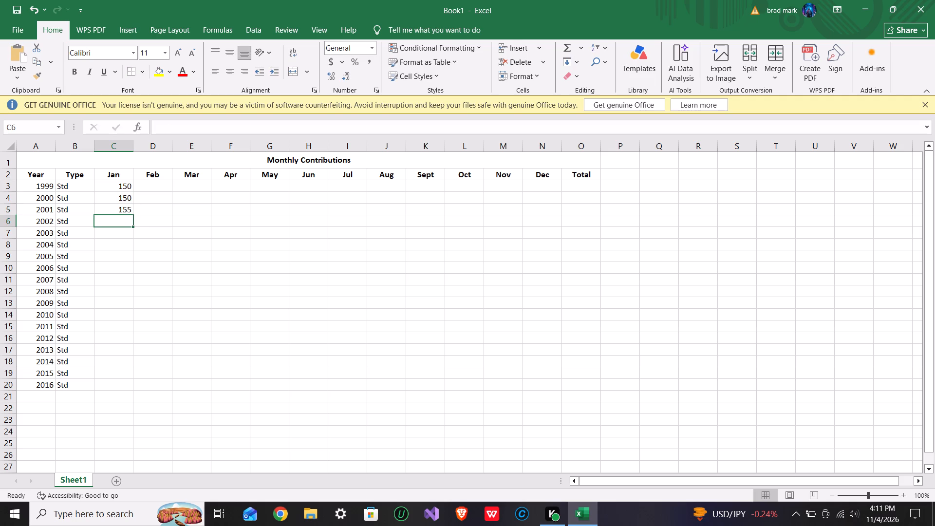
type("16")
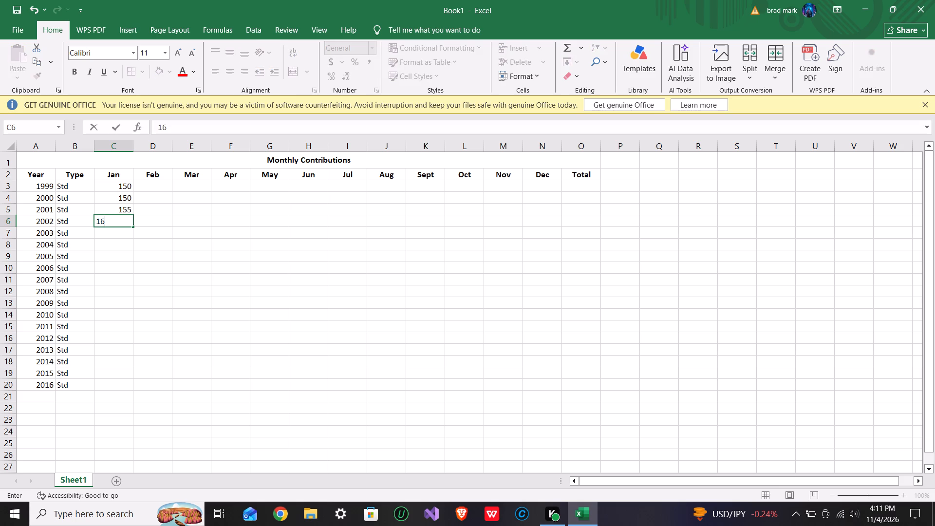
key("9")
key("BackSpace")
key("0")
key("Return")
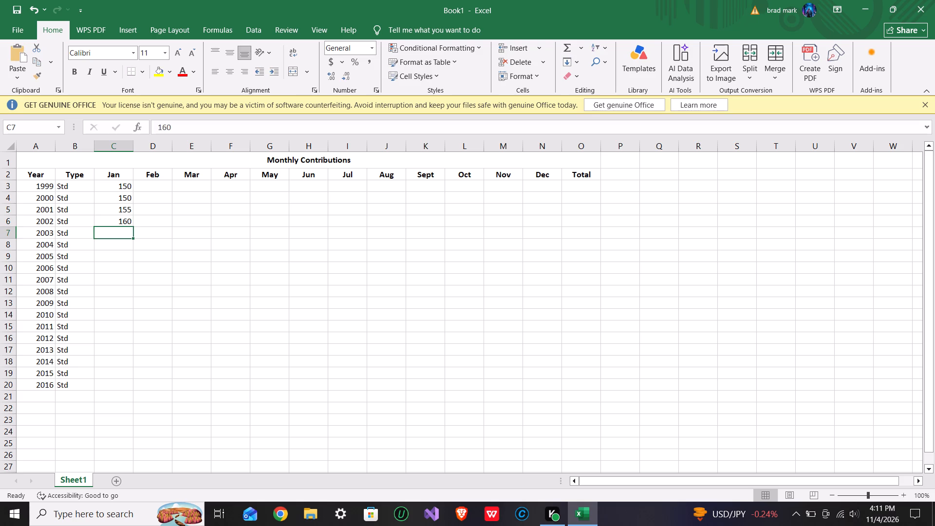
Enter 400 as the Jan contribution for 2003 in C7 and autofill it down to C20.
type("400")
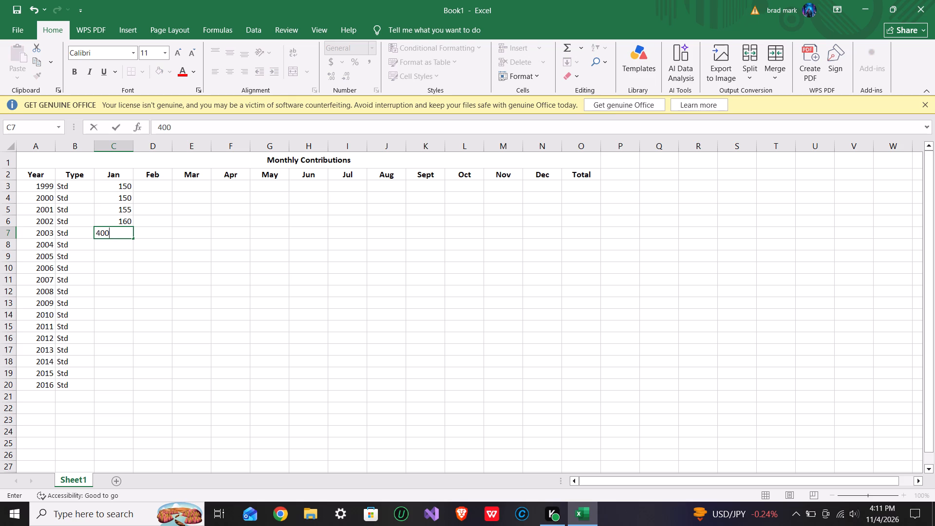
left_click_drag(133, 239, 131, 251)
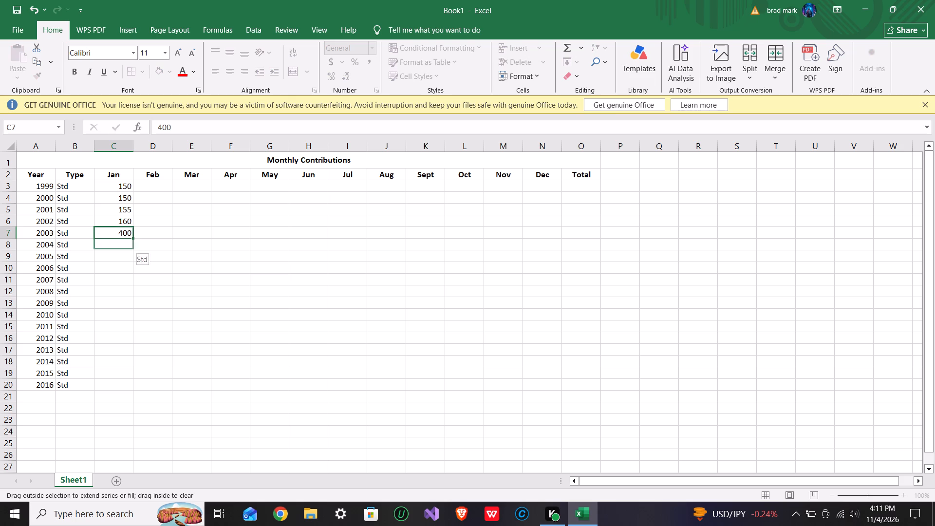
left_click_drag(131, 251, 122, 391)
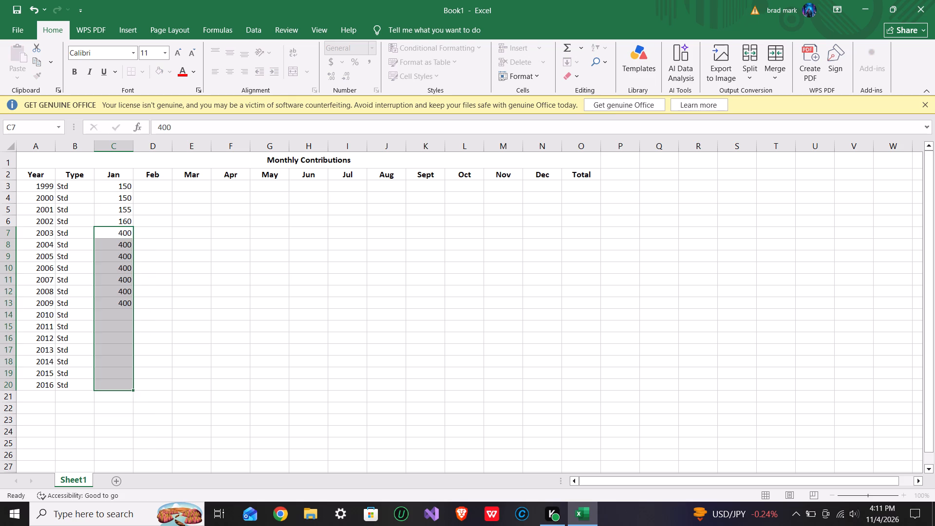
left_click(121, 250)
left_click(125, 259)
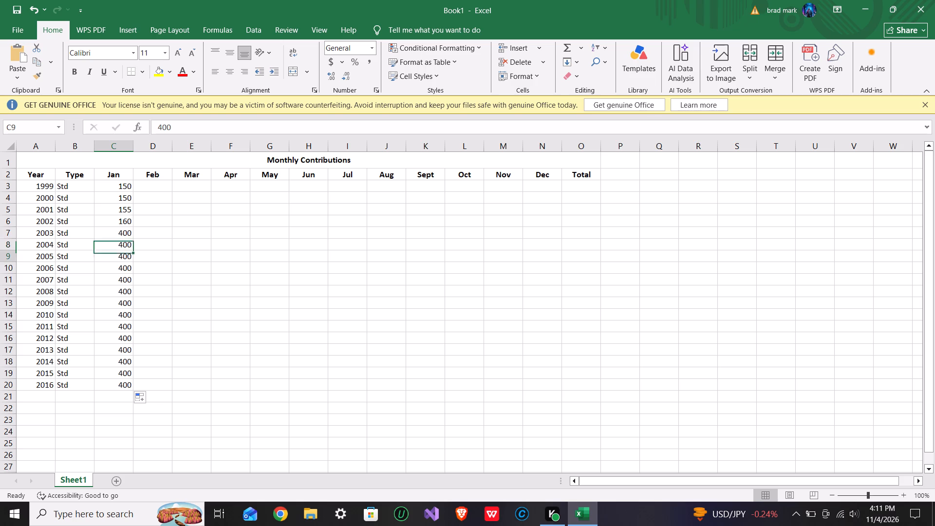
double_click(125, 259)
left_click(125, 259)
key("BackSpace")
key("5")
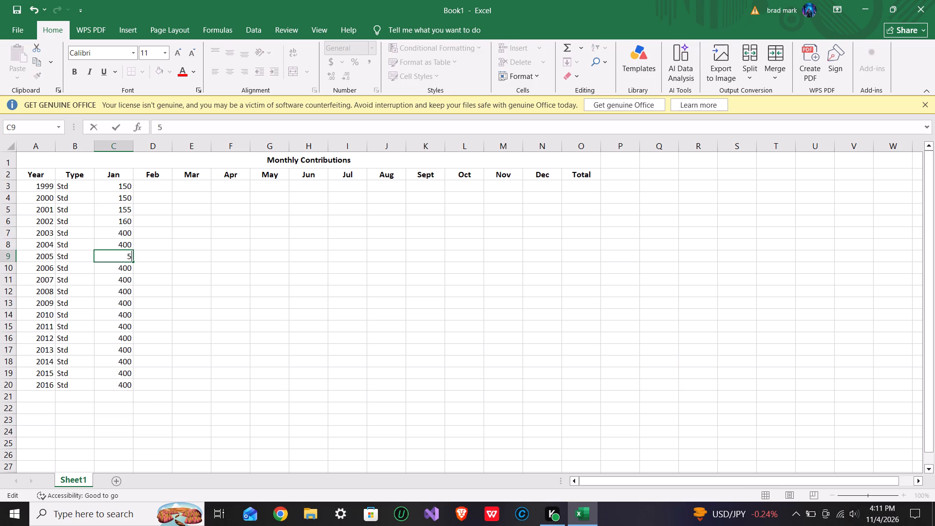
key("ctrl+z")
Set the Jan contribution for 2005 in C9 to 450.
left_click(123, 264)
double_click(126, 256)
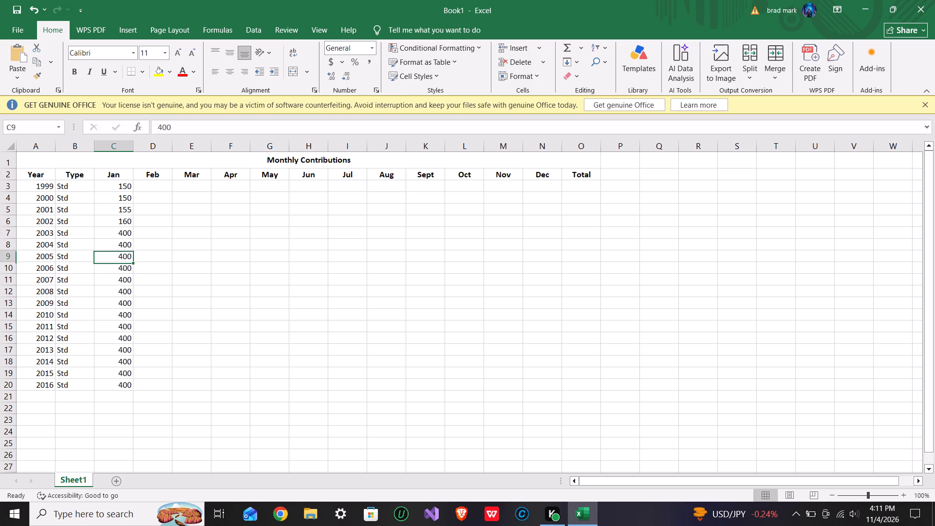
left_click(127, 257)
key("BackSpace")
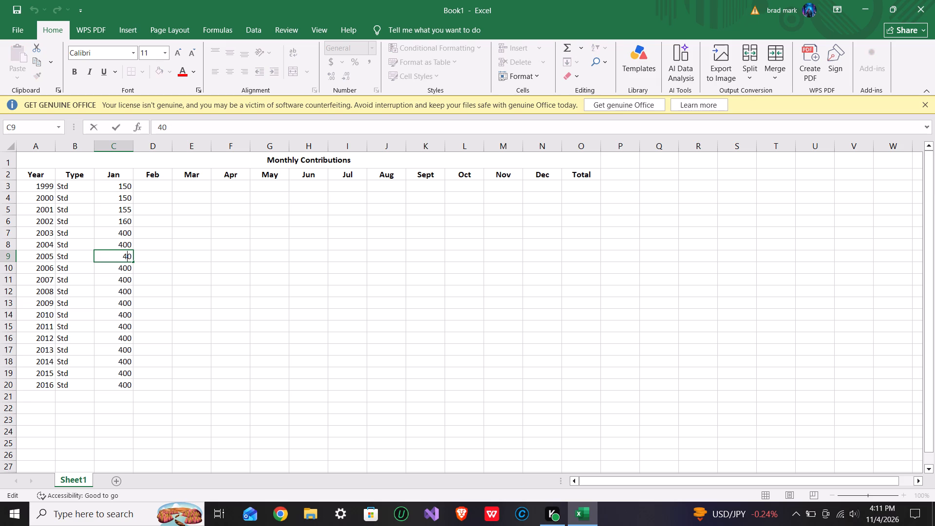
key("5")
left_click(129, 270)
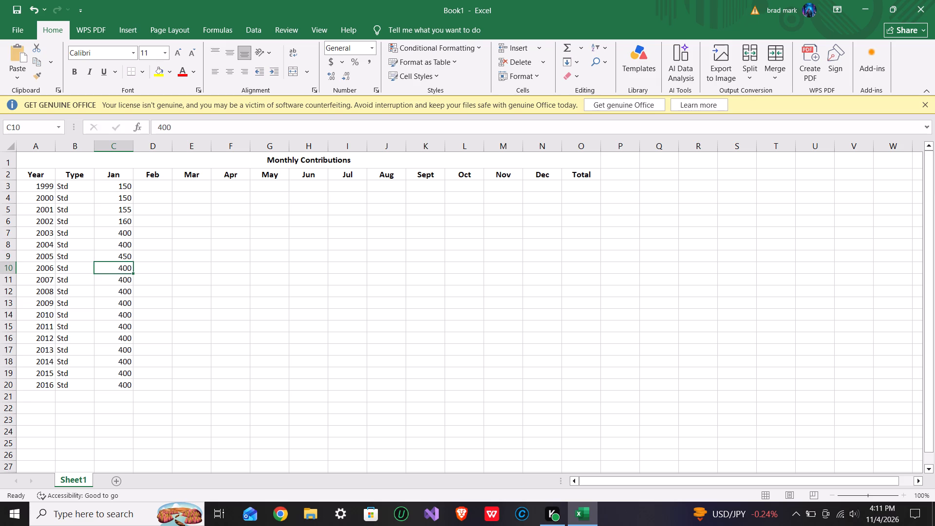
left_click(129, 285)
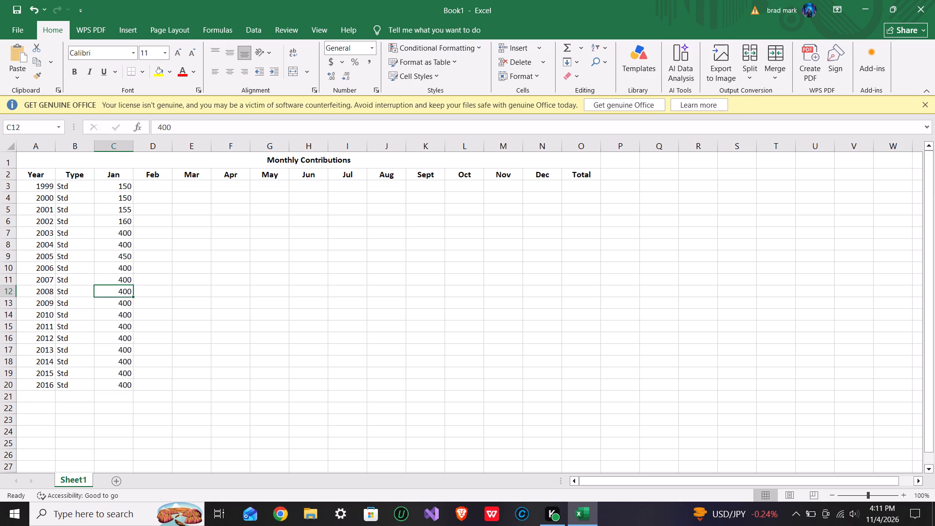
left_click(130, 389)
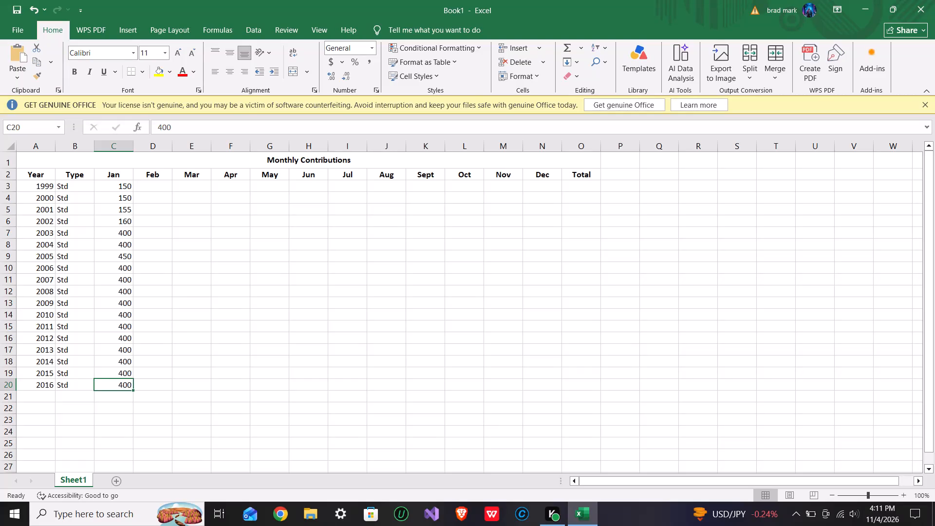
Enter 150 as the Feb contribution for 1999 in D3 and autofill it across to Dec in N3.
left_click(121, 187)
left_click(158, 190)
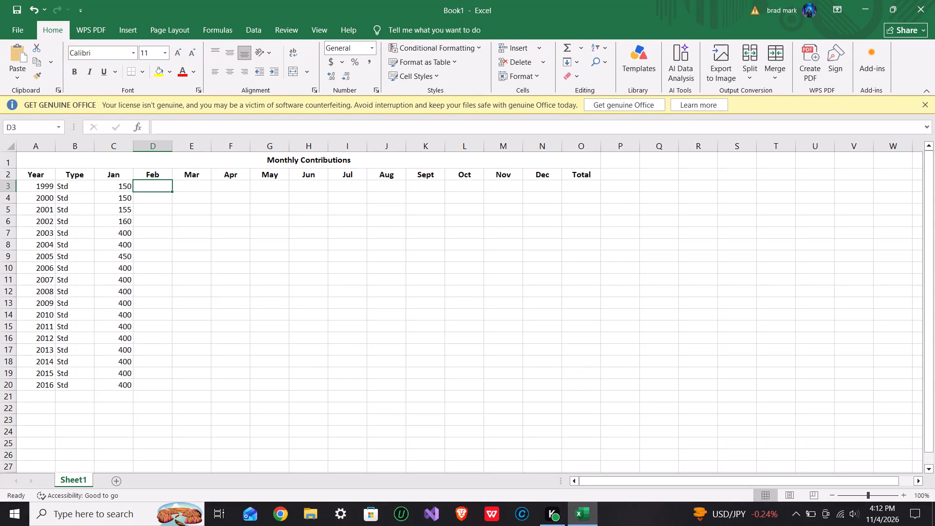
left_click(131, 188)
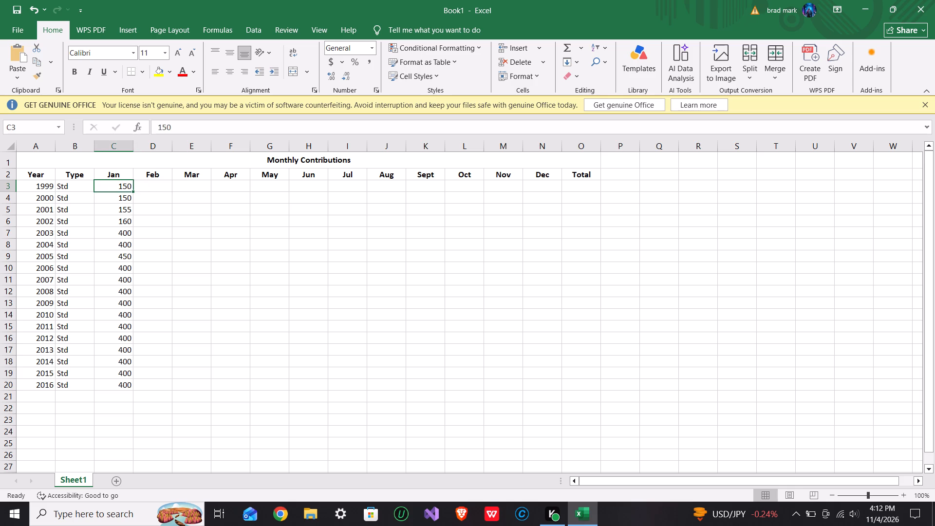
left_click(153, 184)
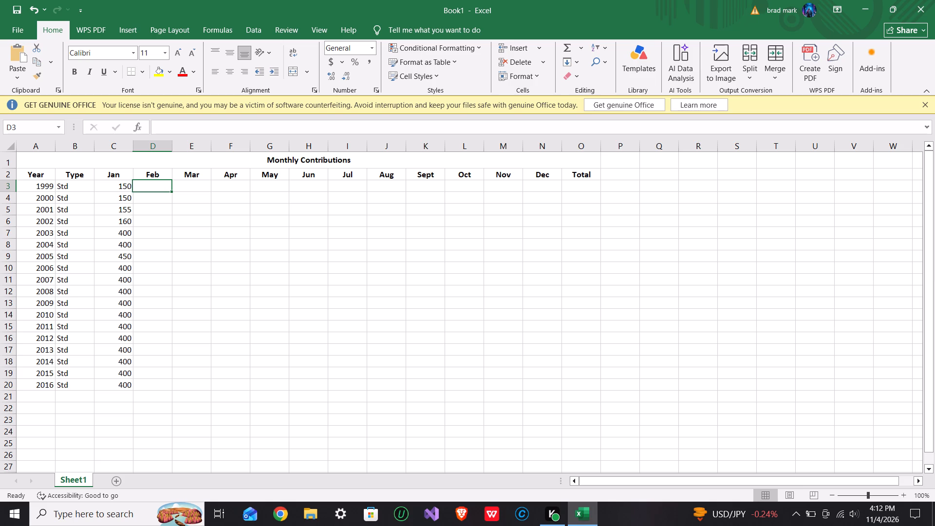
left_click(142, 202)
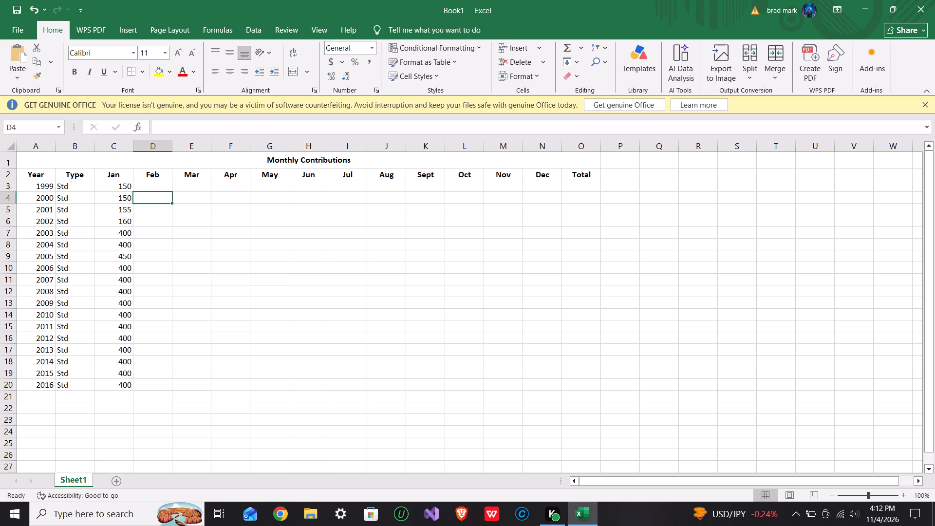
left_click(151, 185)
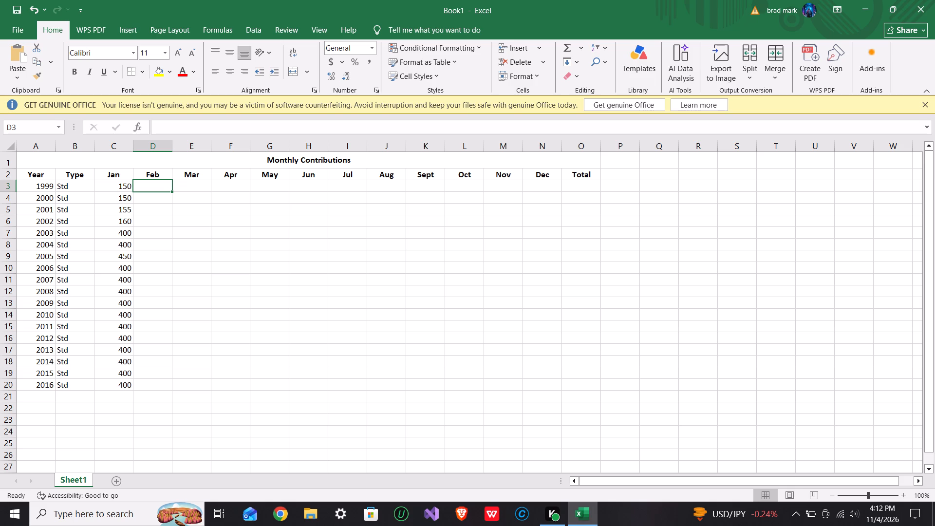
left_click(157, 186)
type("15")
key("0")
key("Right")
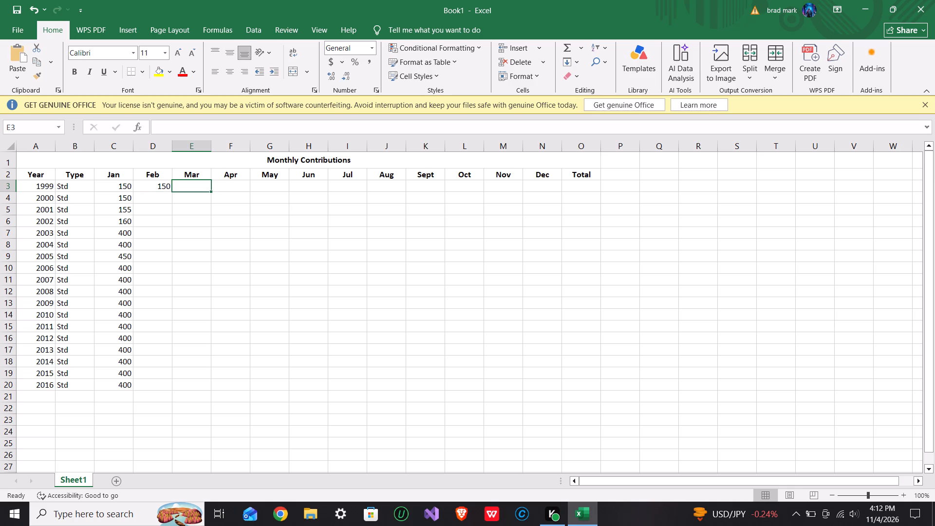
left_click(157, 186)
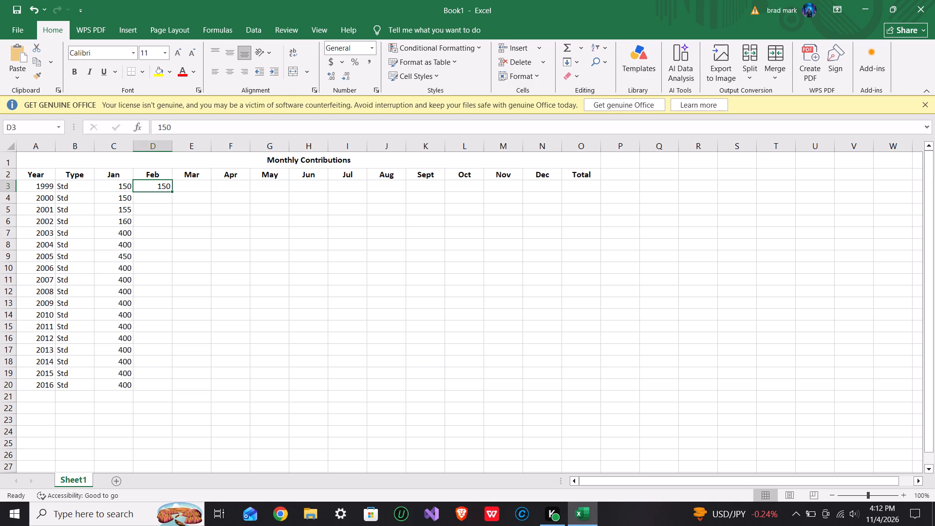
left_click_drag(170, 192, 431, 191)
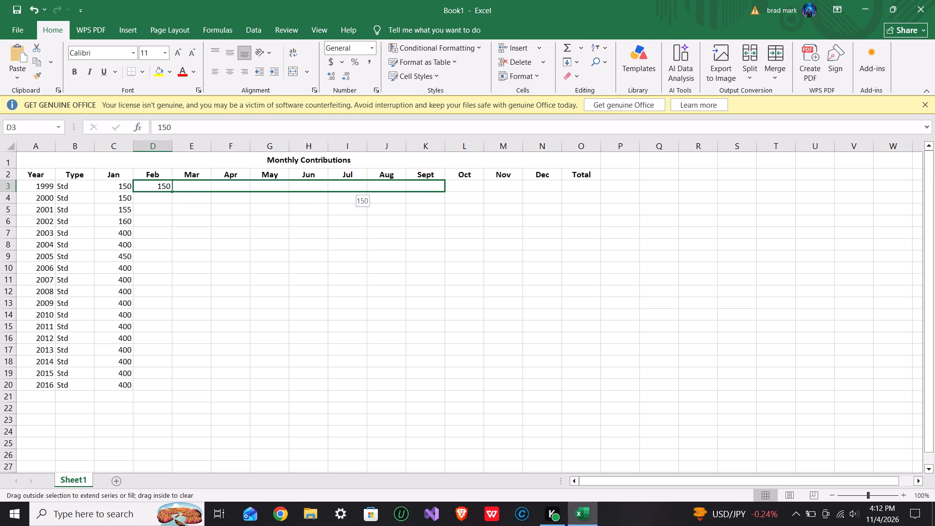
left_click_drag(431, 191, 559, 184)
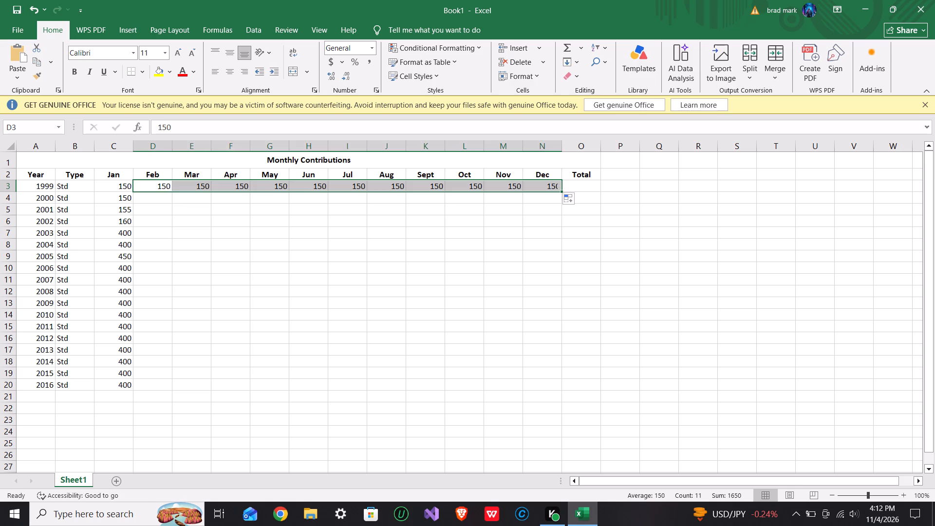
Autofill the 2000 contribution of 150 from Jan in C4 across to Dec in N4.
left_click(151, 196)
left_click(133, 195)
left_click(121, 200)
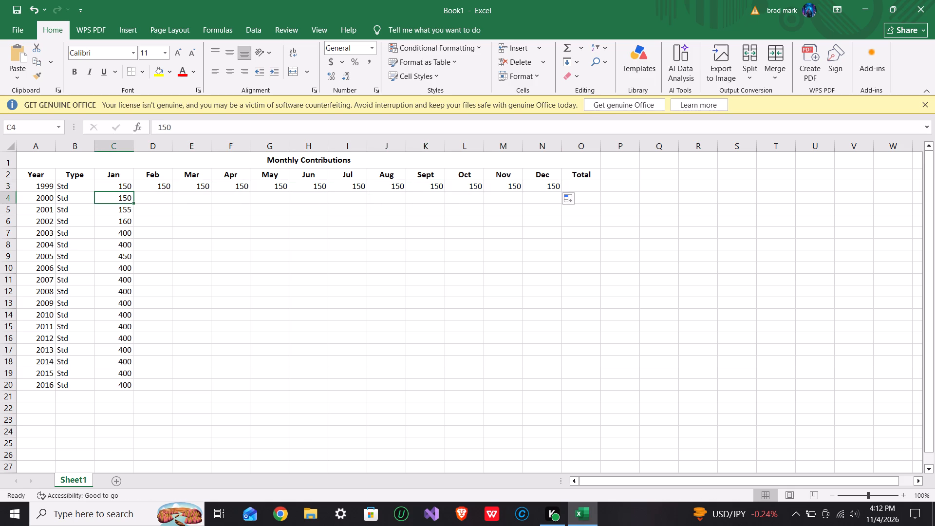
left_click_drag(134, 202, 546, 194)
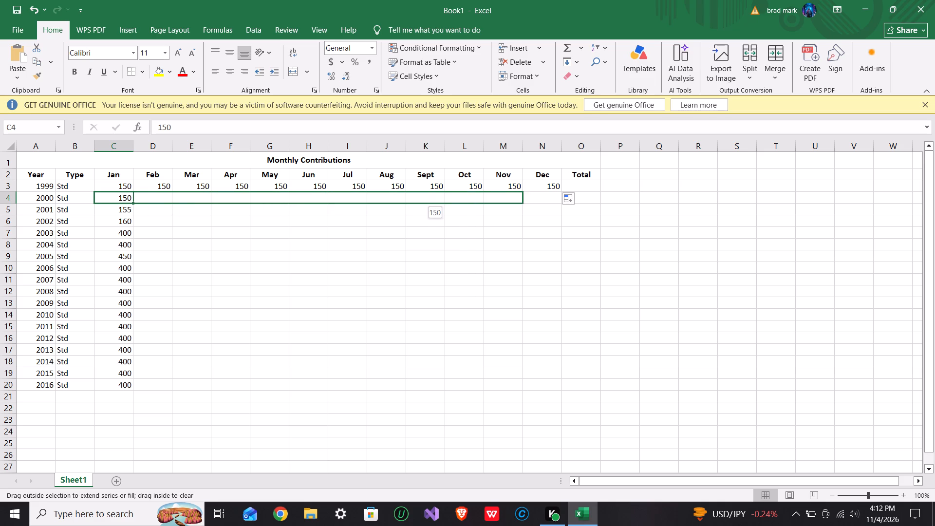
left_click_drag(546, 194, 559, 195)
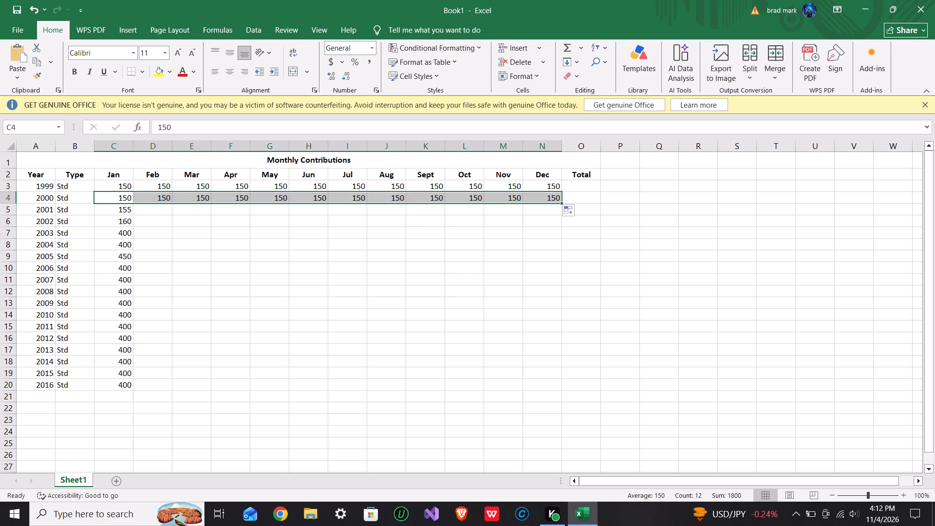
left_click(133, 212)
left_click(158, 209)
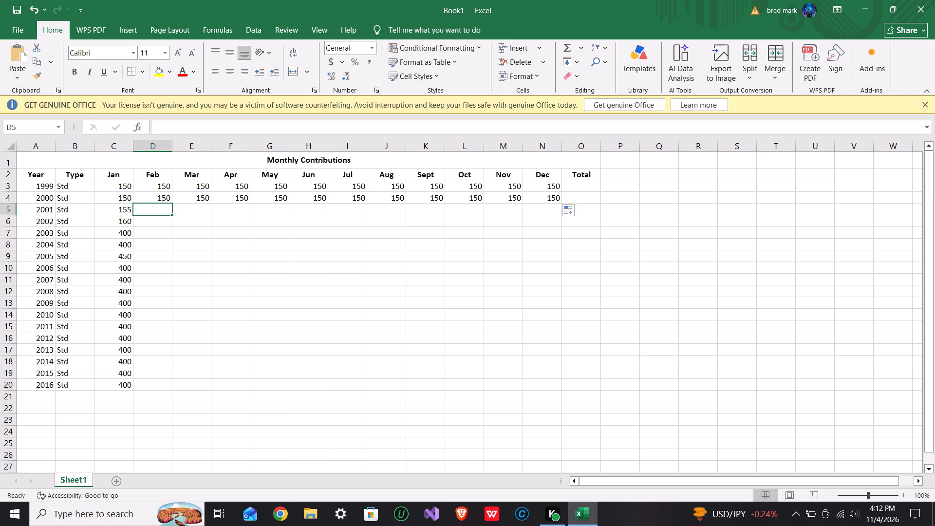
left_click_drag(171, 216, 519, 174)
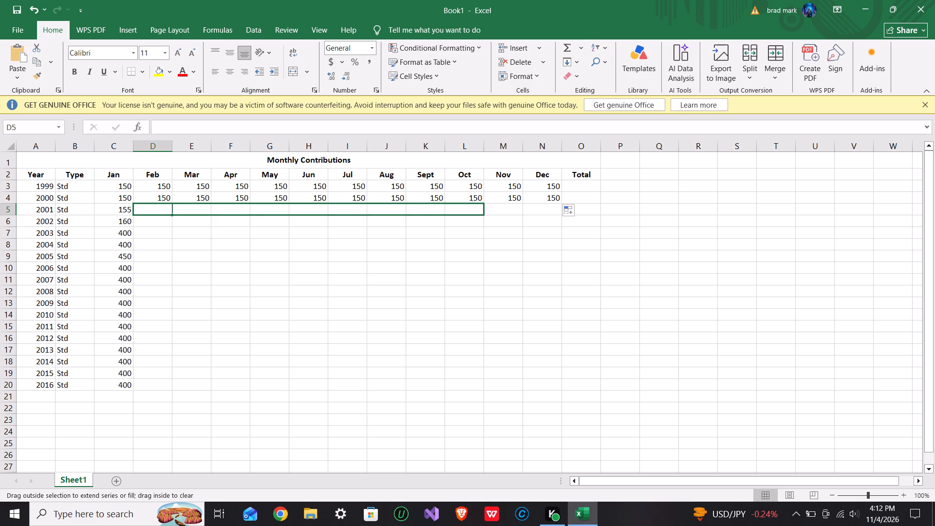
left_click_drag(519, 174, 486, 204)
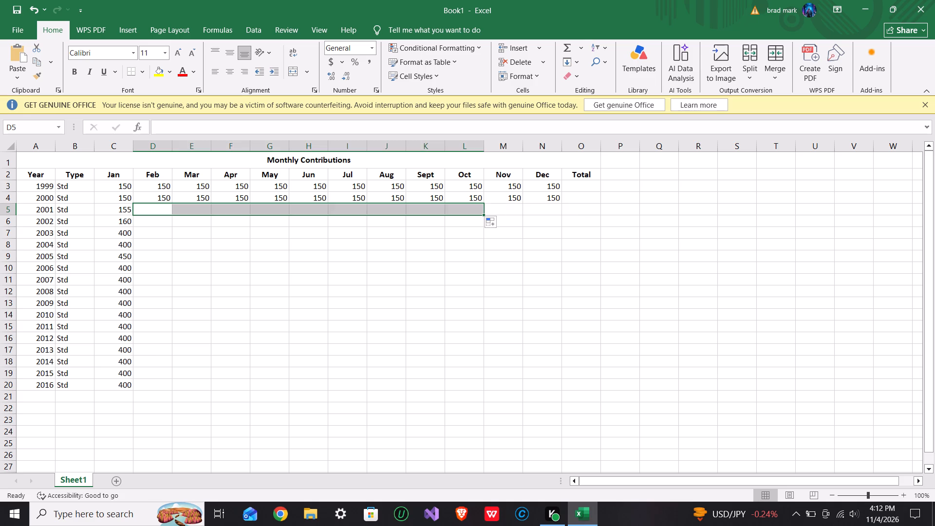
Autofill the 2001 contribution of 155 from Jan in C5 across to Oct in L5.
left_click(122, 212)
left_click_drag(133, 212, 392, 213)
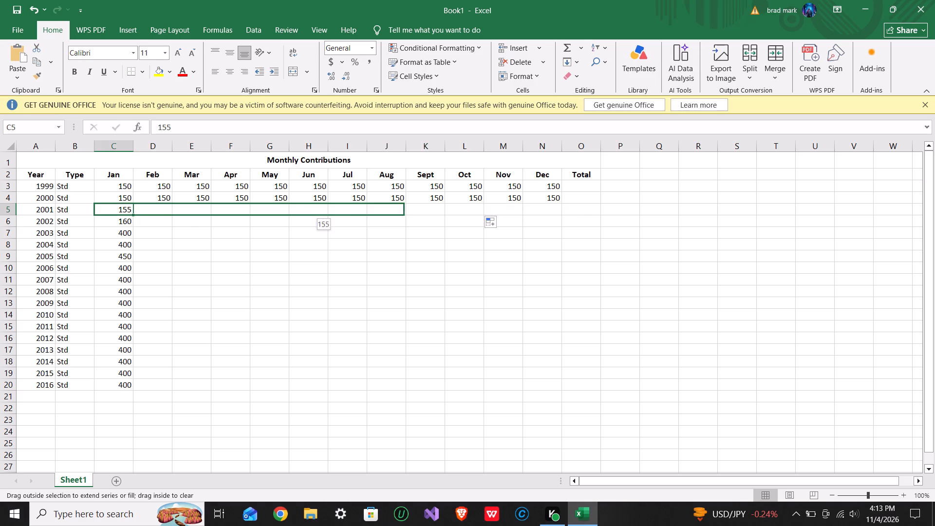
left_click_drag(392, 213, 487, 211)
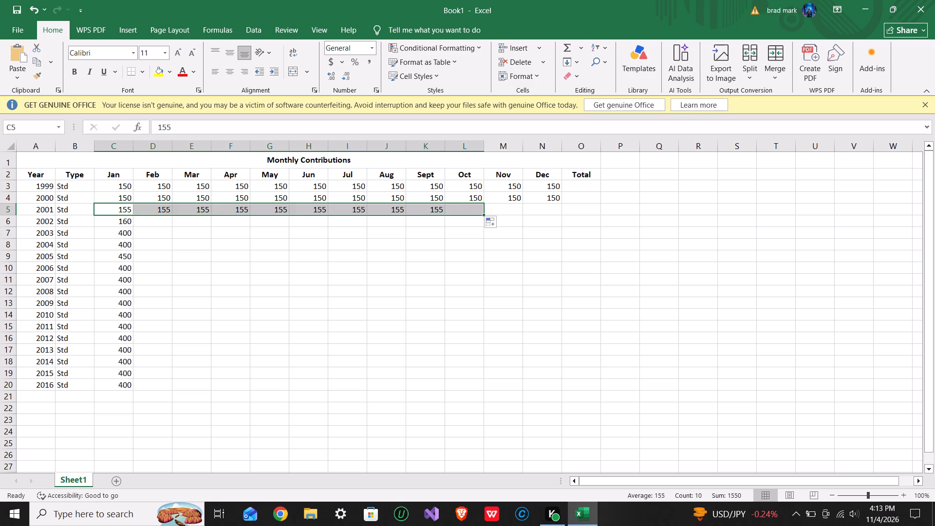
Enter the 2001 contributions 160 for Nov in M5 and 170 for Dec in N5.
left_click(500, 209)
key("1")
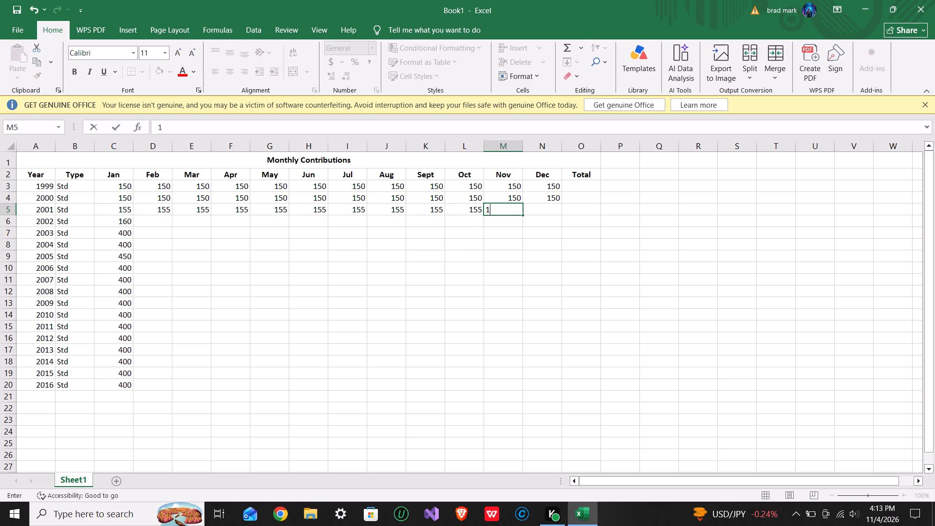
key("6")
key("0")
key("Right")
key("1")
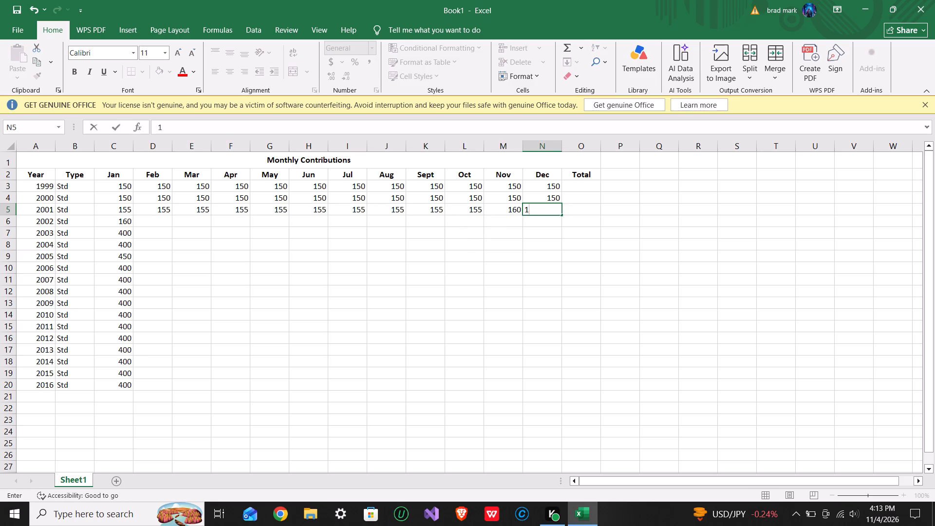
type("70")
key("Right")
key("Down")
key("Left")
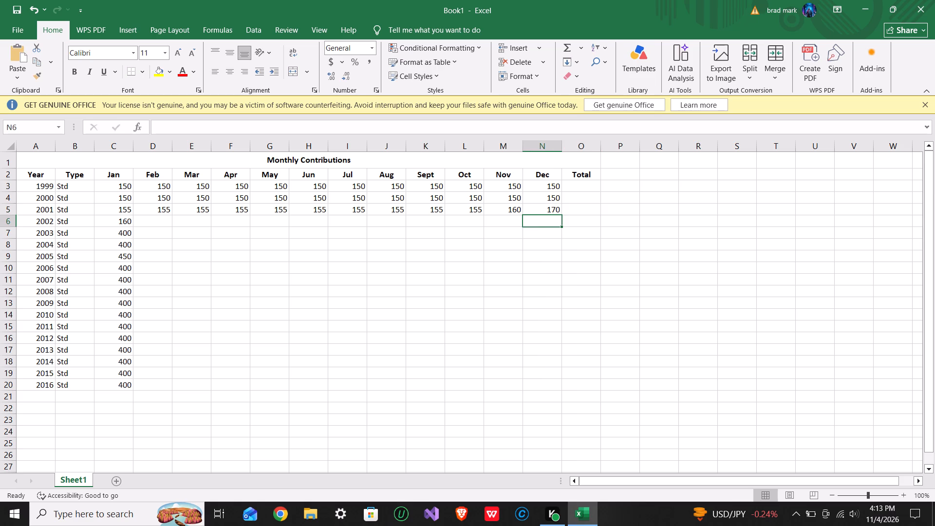
Set the Jan contribution for 2002 in C6 to 300.
left_click(128, 224)
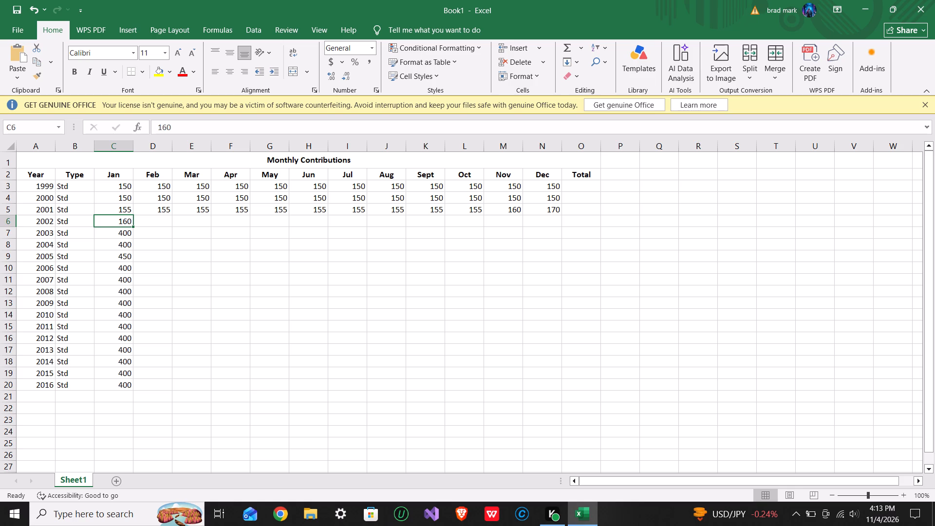
left_click(131, 233)
left_click(122, 224)
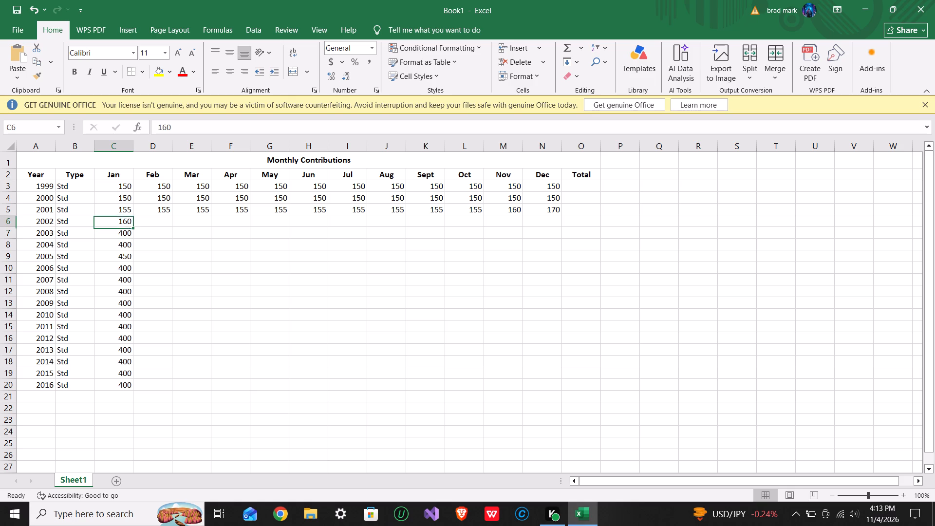
left_click_drag(118, 220, 129, 220)
double_click(129, 220)
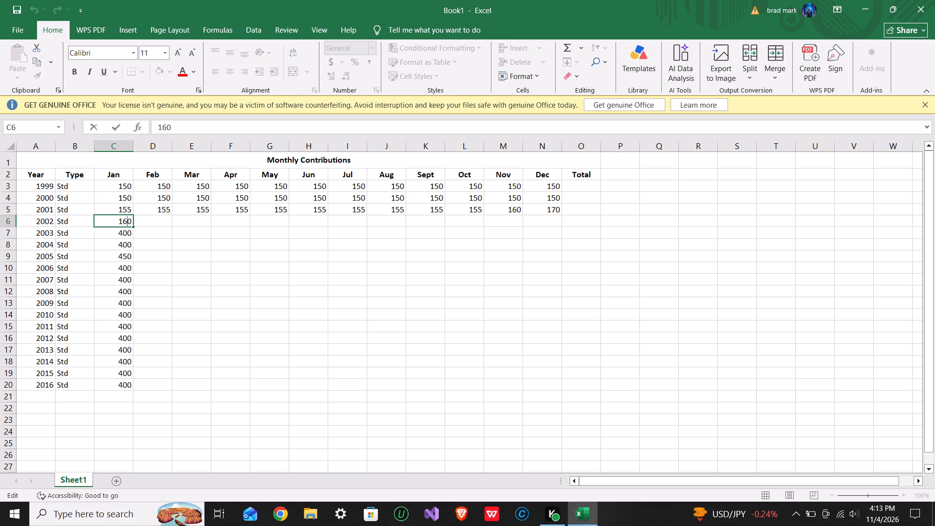
left_click_drag(119, 223, 134, 222)
type("300")
left_click(158, 221)
left_click(120, 221)
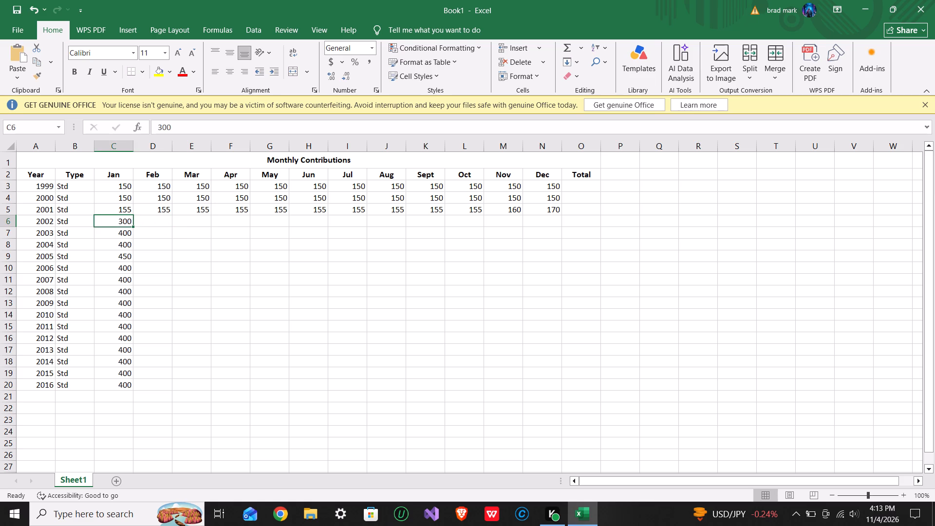
Autofill the 2002 contribution of 300 from Jan in C6 across to Dec in N6.
left_click_drag(135, 227, 358, 221)
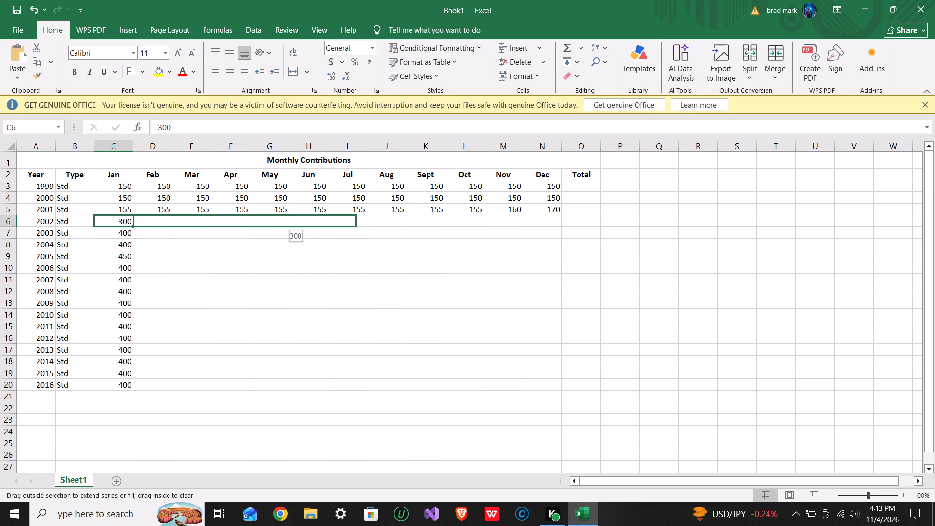
left_click_drag(358, 221, 503, 219)
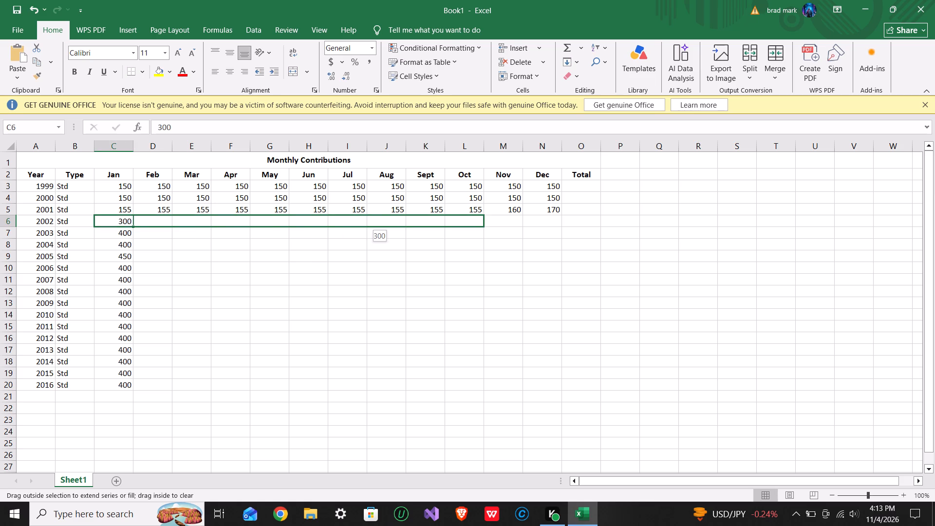
left_click_drag(503, 219, 556, 217)
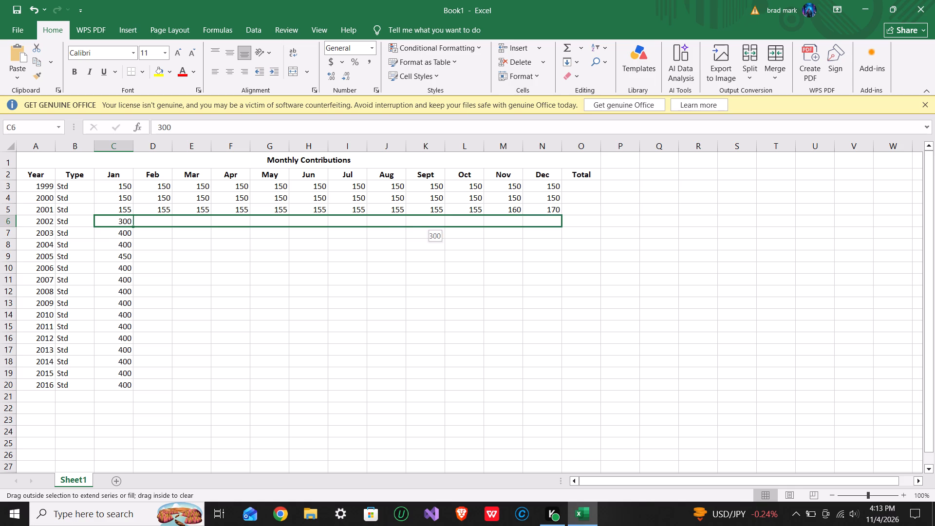
left_click_drag(556, 217, 557, 217)
Autofill the 2003 contribution of 400 from Jan in C7 across to Dec in N7.
left_click(153, 235)
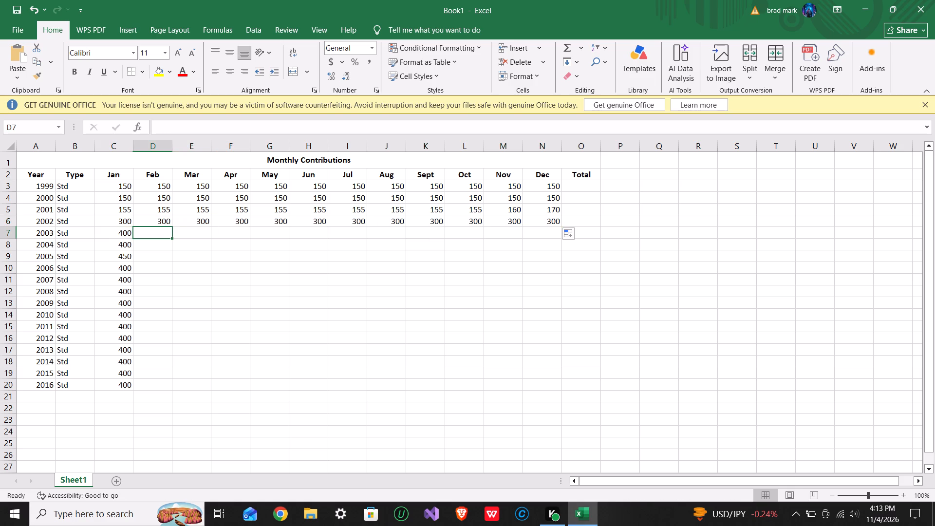
left_click(133, 237)
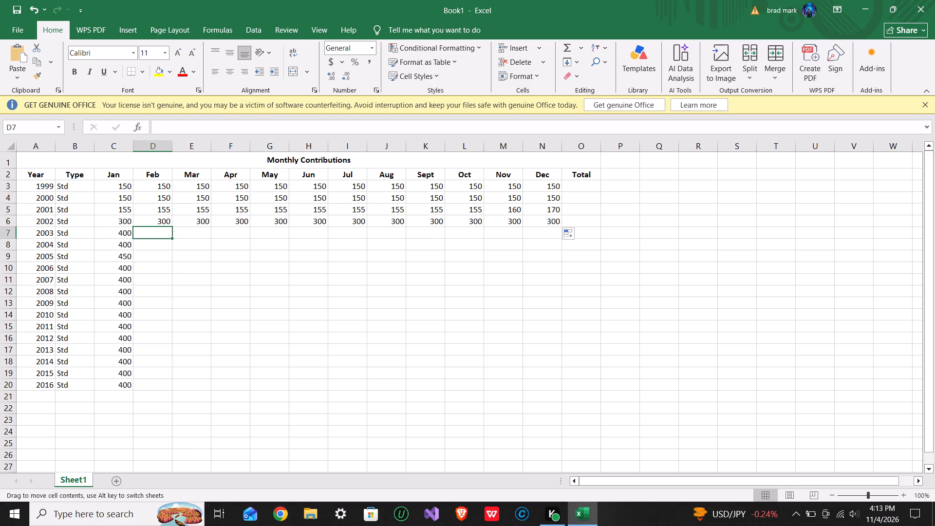
left_click(121, 228)
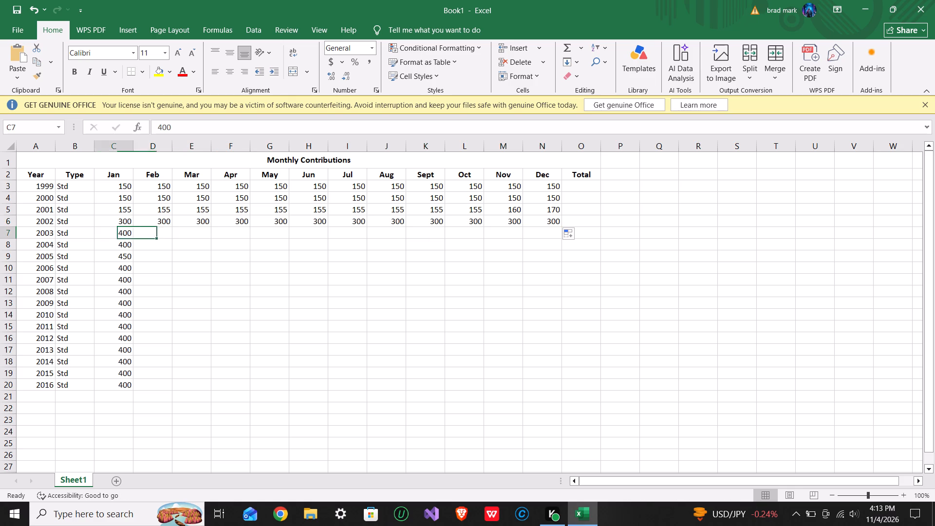
left_click_drag(134, 237, 288, 232)
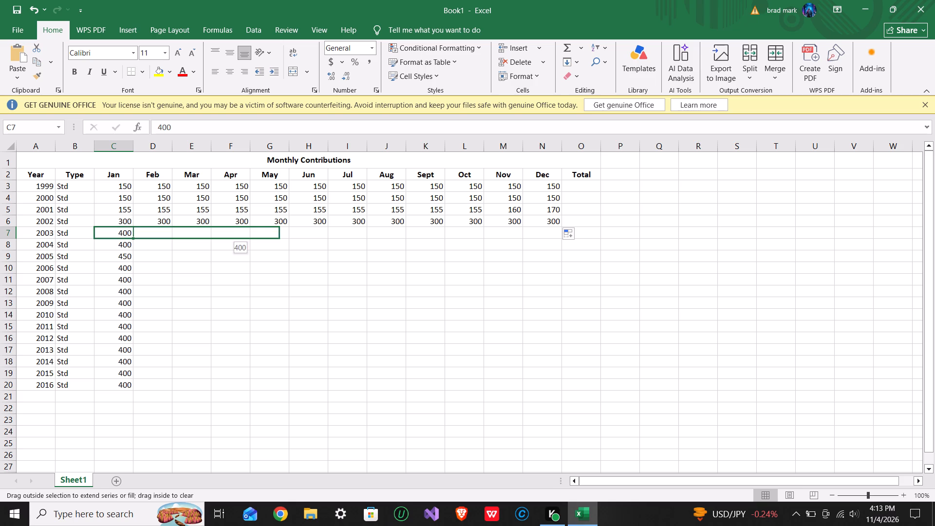
left_click_drag(288, 232, 555, 230)
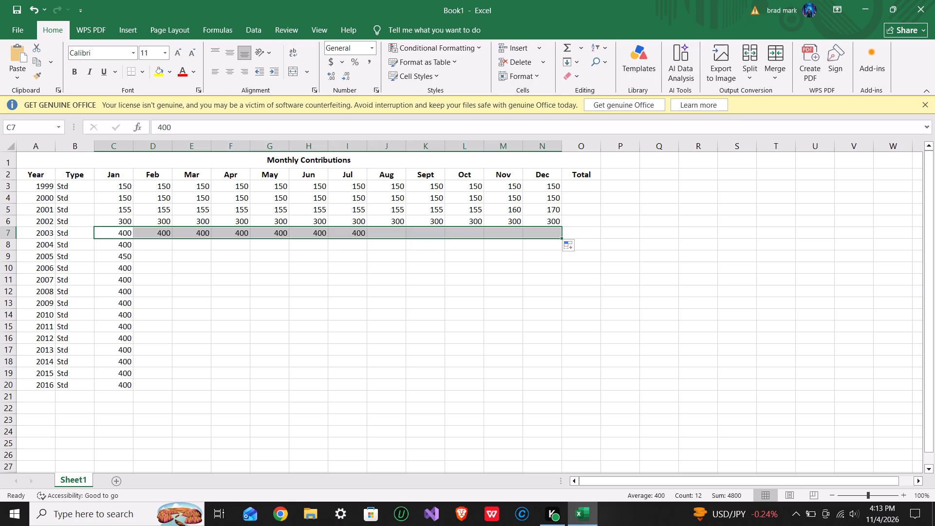
Autofill the 2004 contribution of 400 from Jan in C8 across to Dec in N8.
left_click(141, 248)
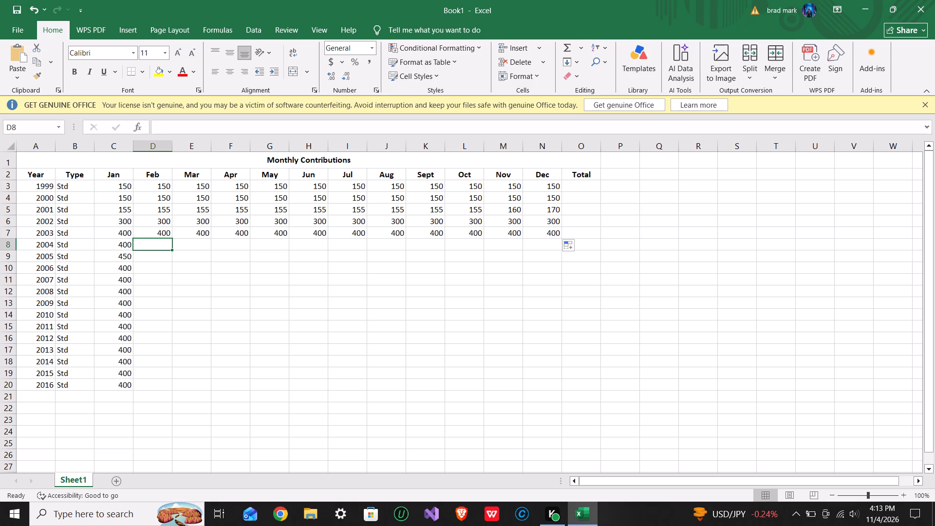
left_click(132, 244)
left_click(123, 248)
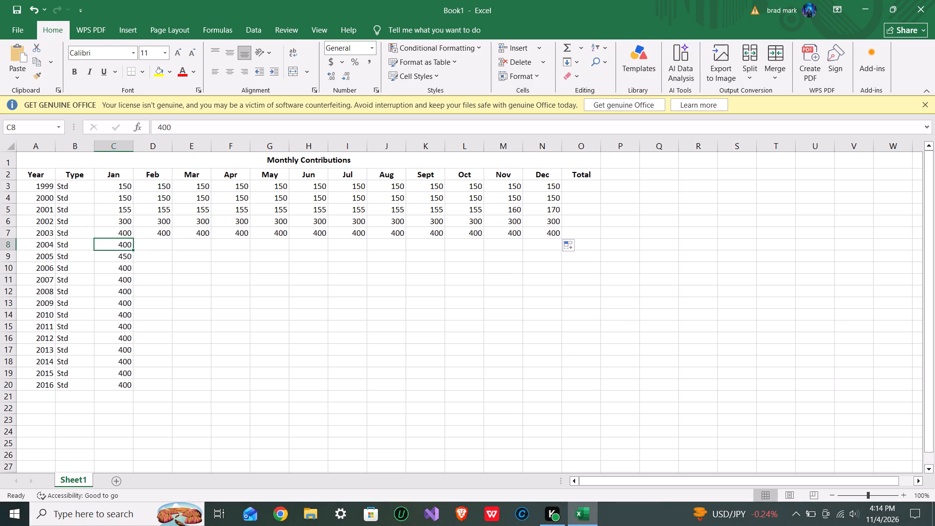
left_click_drag(133, 250, 456, 244)
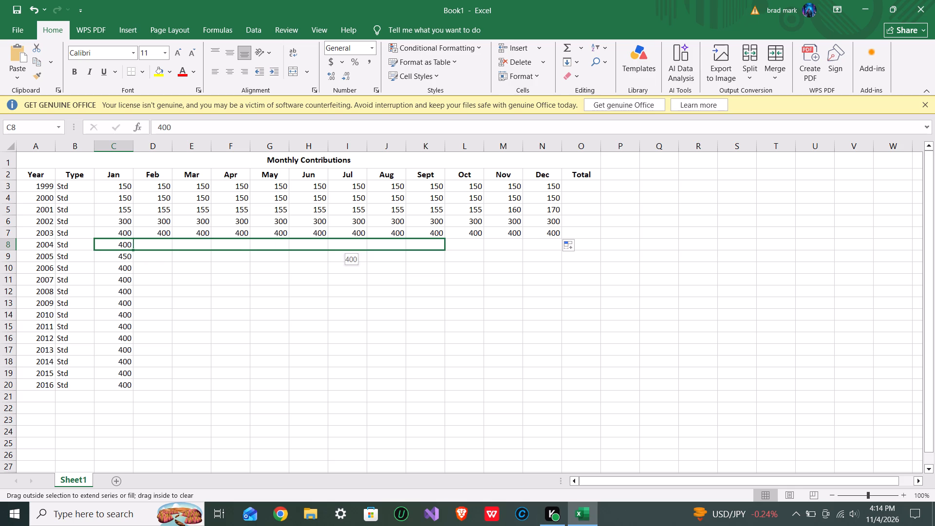
left_click_drag(456, 244, 522, 236)
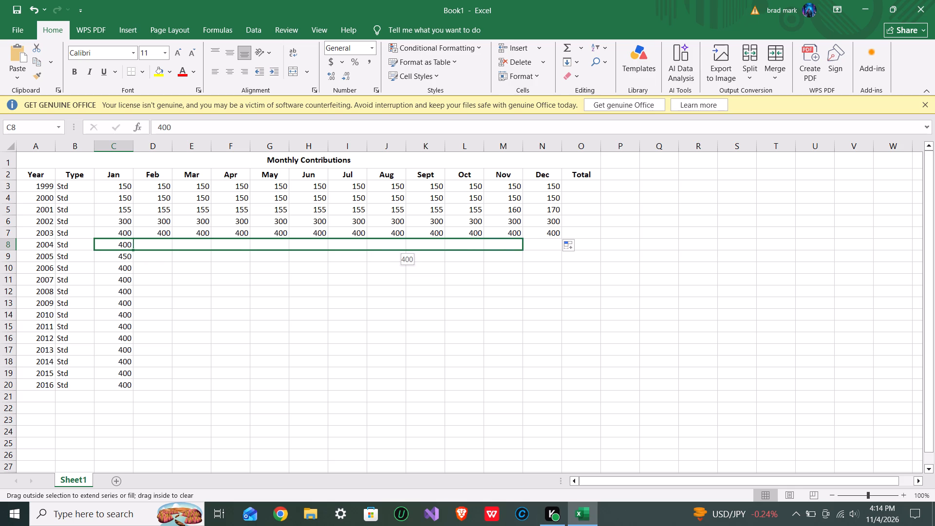
left_click_drag(522, 236, 554, 239)
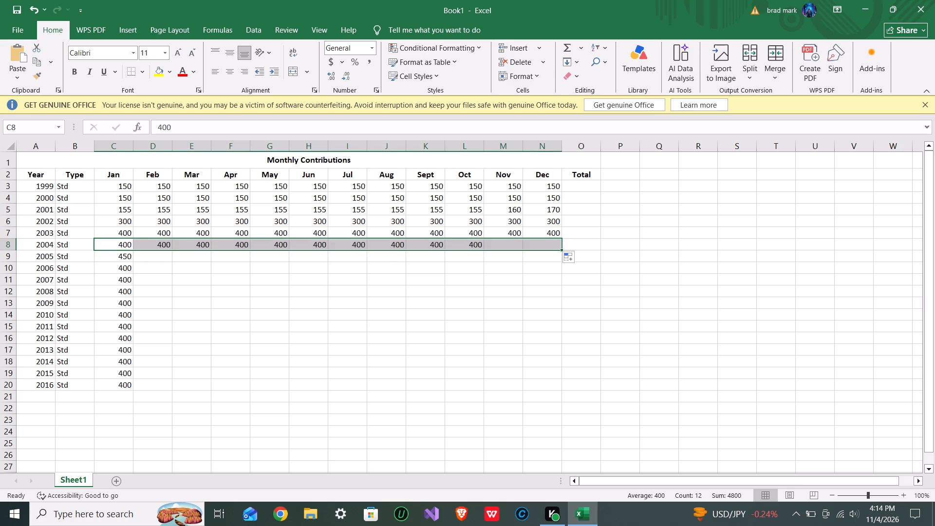
Apply All Borders to the whole Monthly Contributions table, from the title in row 1 through the 2016 row and Total column.
left_click(527, 272)
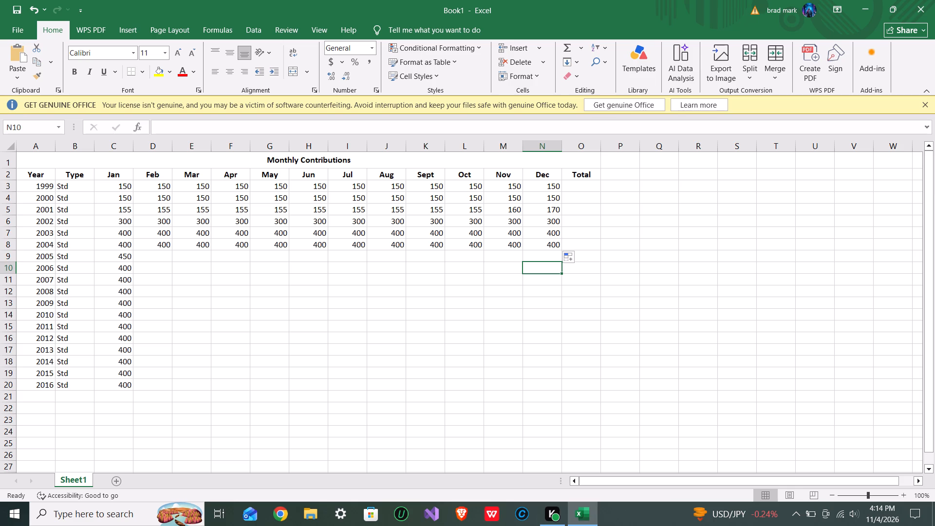
left_click_drag(22, 173, 632, 390)
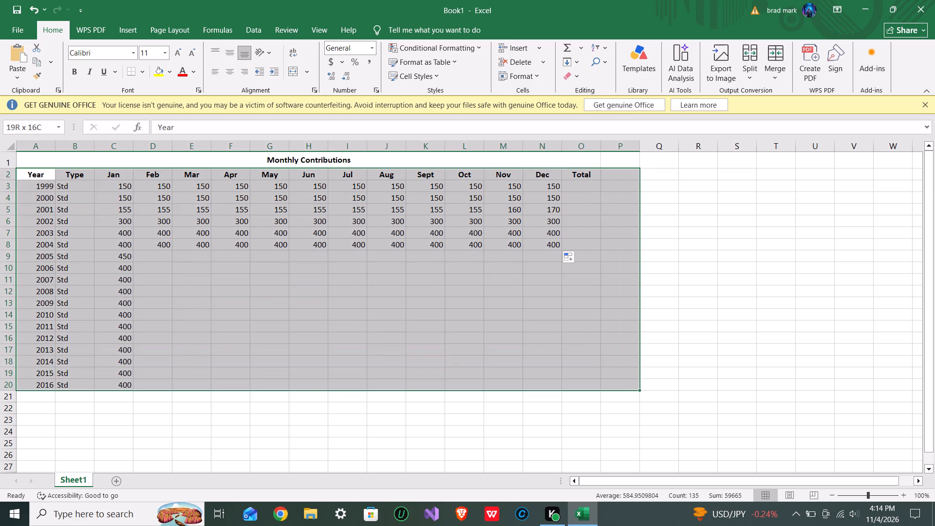
left_click_drag(632, 390, 602, 376)
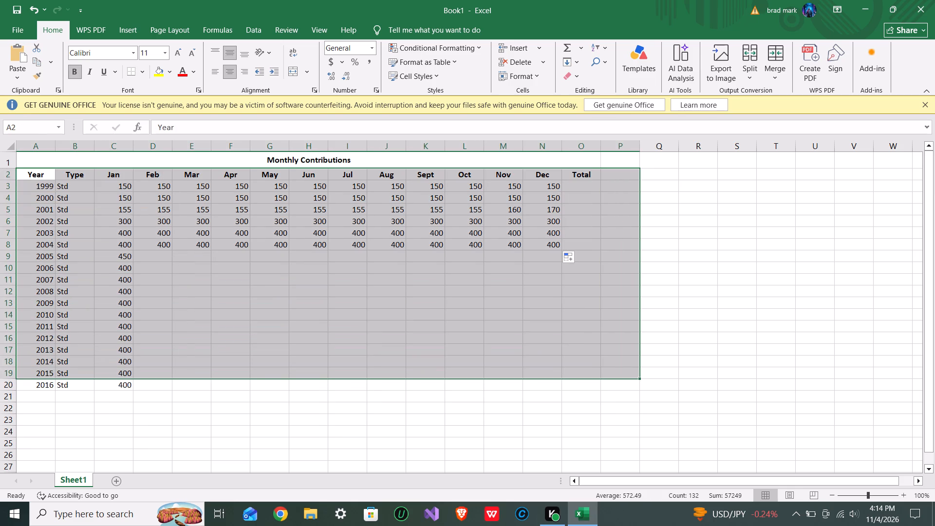
left_click(318, 293)
left_click_drag(23, 162, 258, 250)
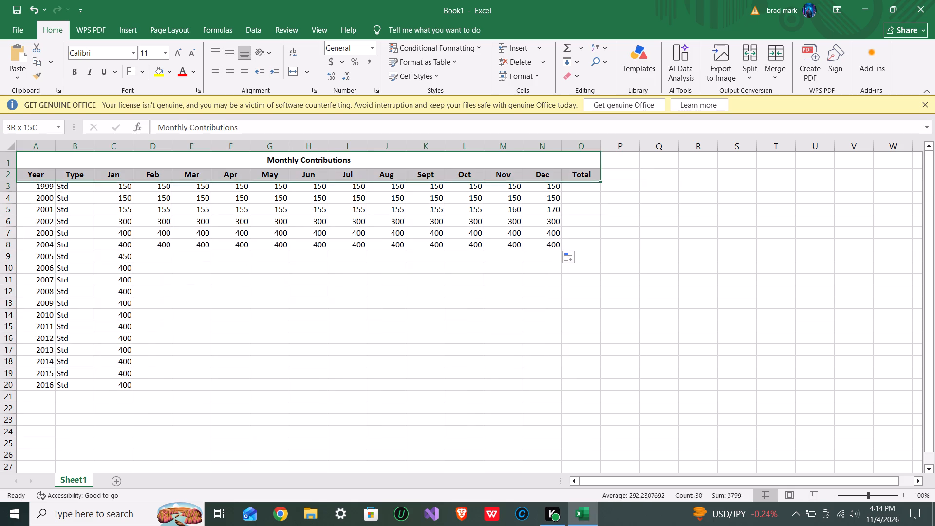
left_click_drag(258, 250, 236, 384)
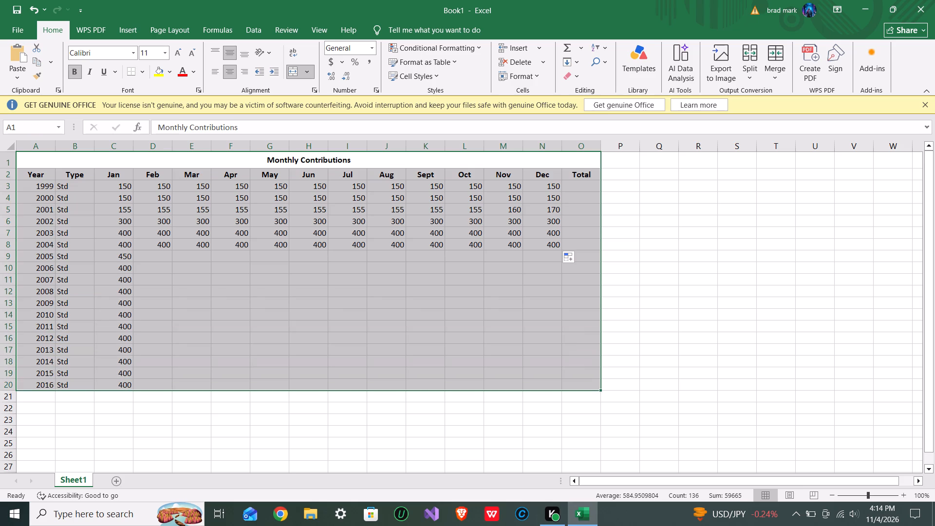
left_click(142, 75)
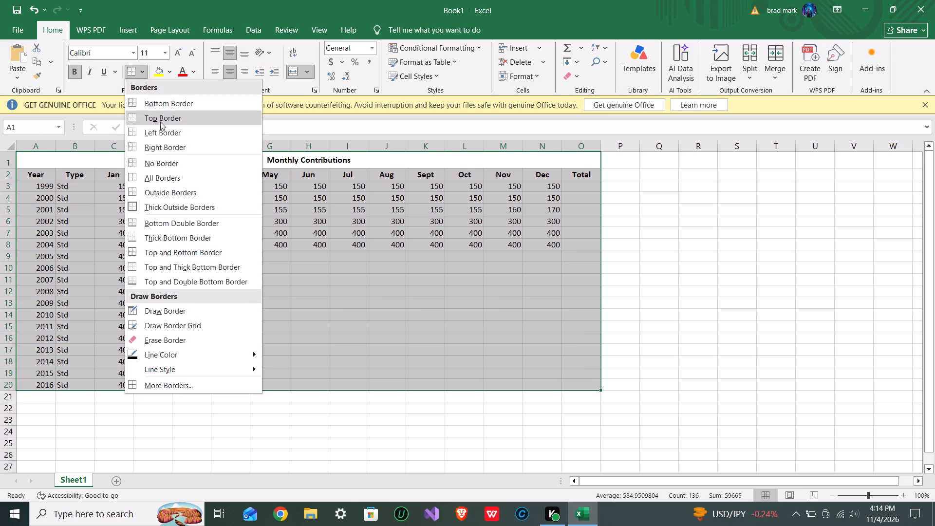
left_click(175, 176)
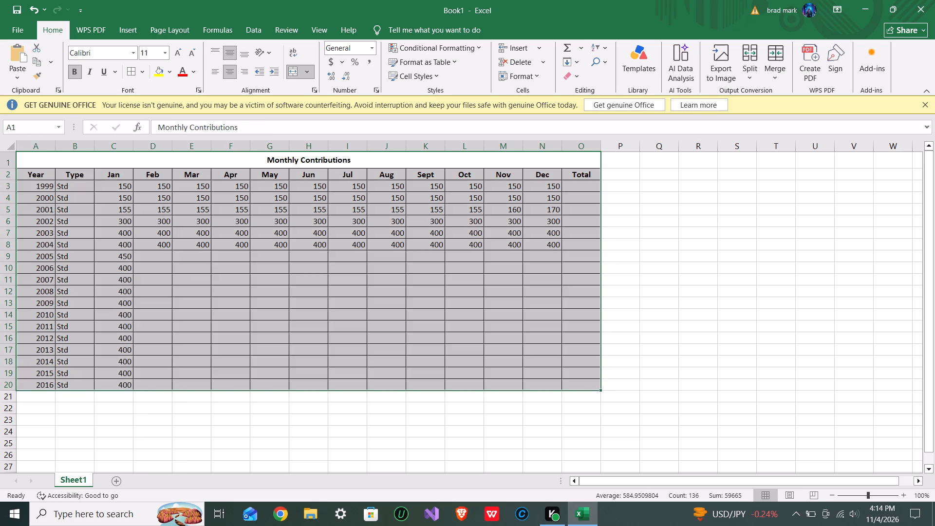
left_click(315, 341)
left_click(277, 410)
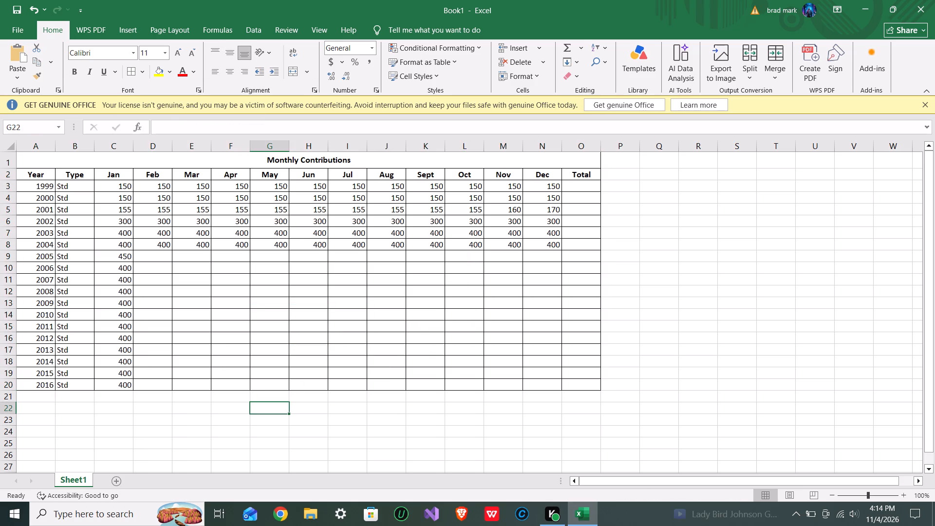
Enter 400 as the 2005 Feb contribution in D9 and autofill it across to Dec in N9.
left_click(155, 256)
left_click(128, 259)
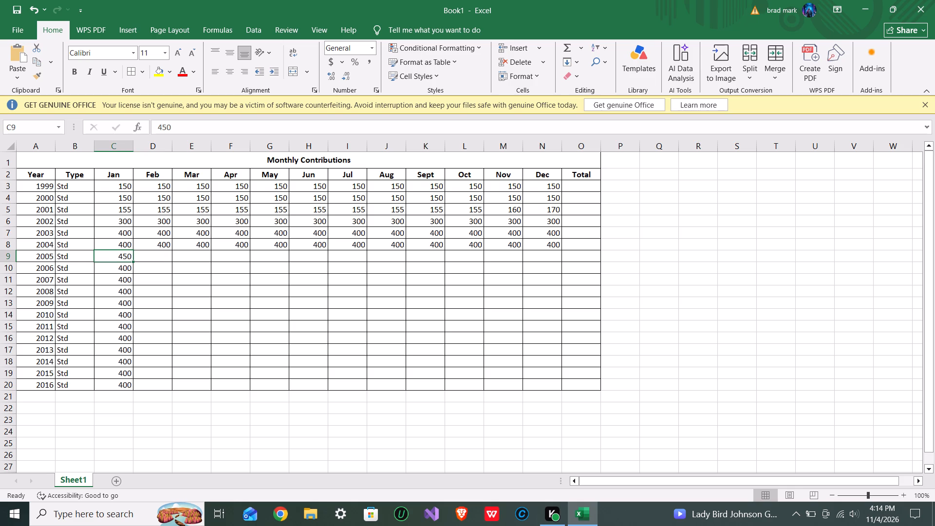
key("Right")
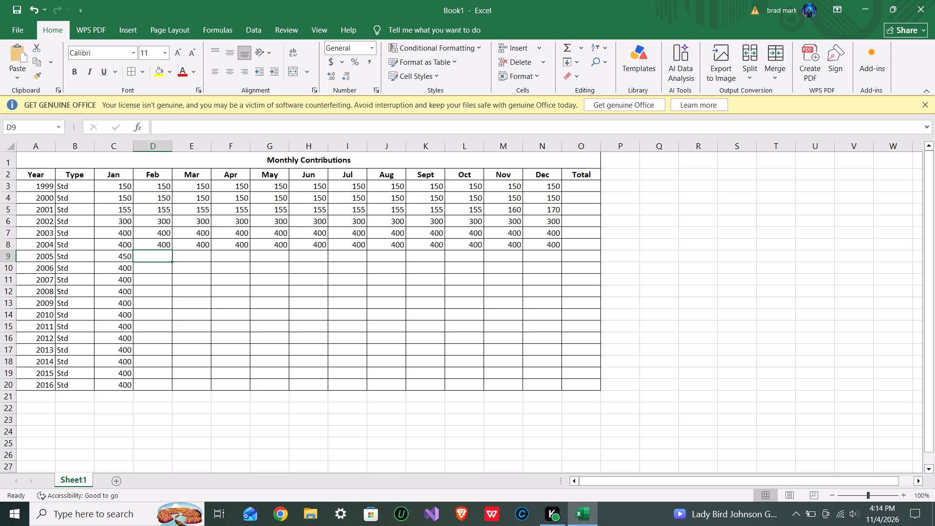
left_click(119, 257)
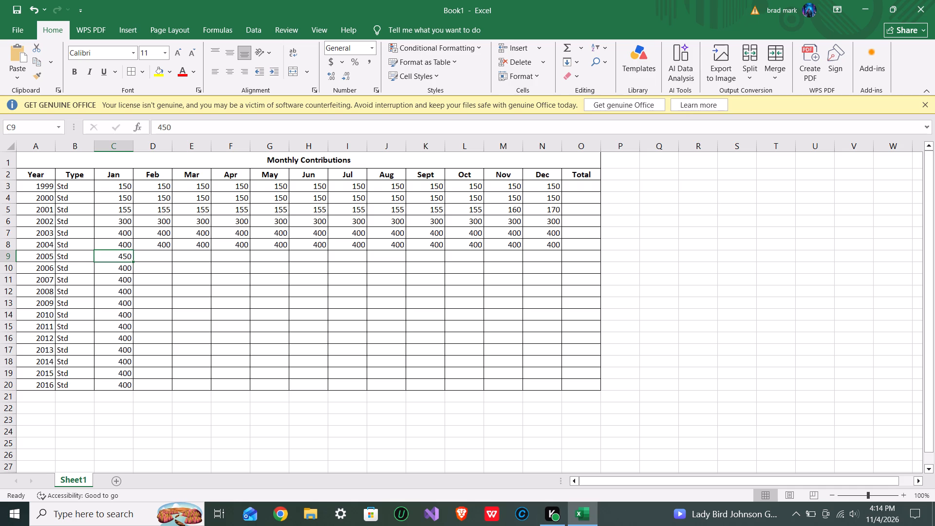
left_click(147, 258)
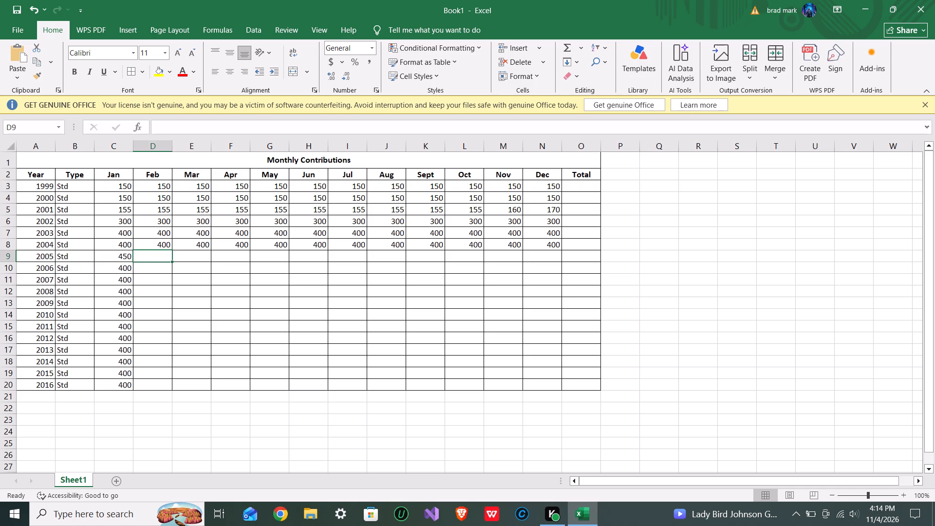
type("400")
key("Right")
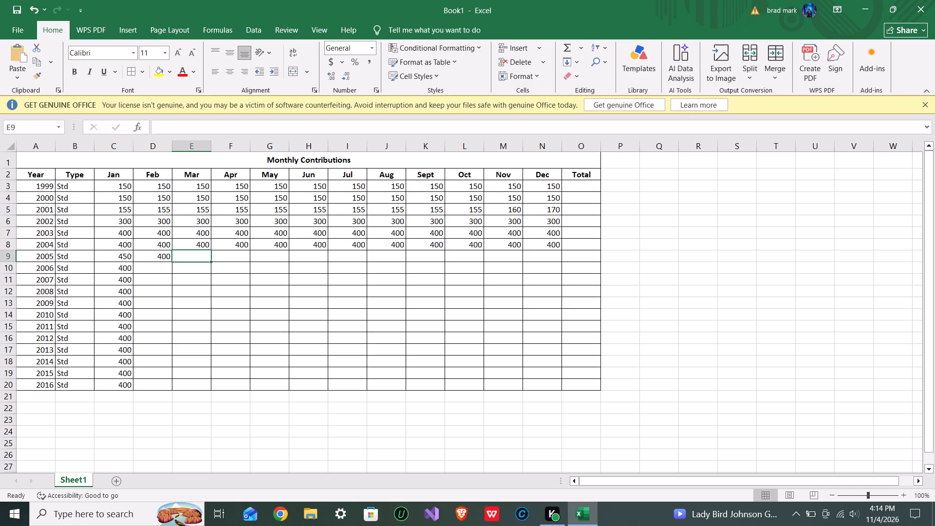
left_click(162, 258)
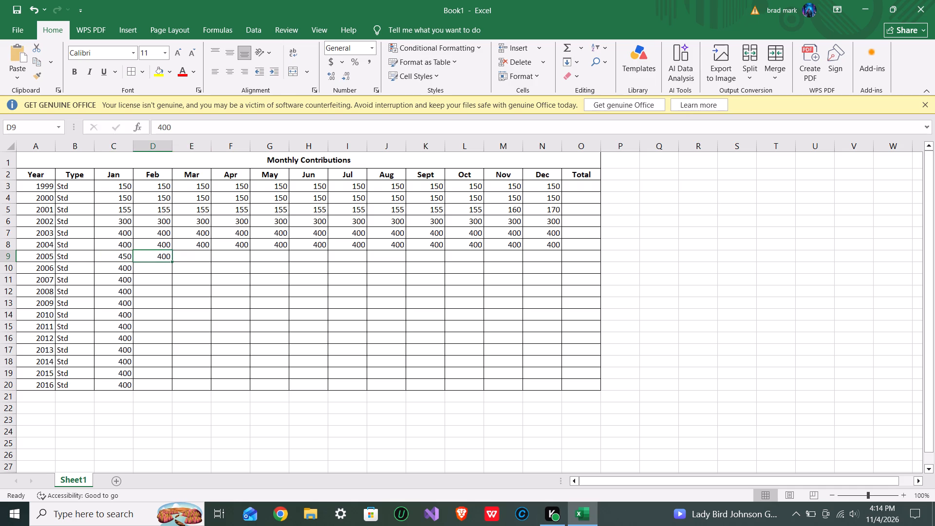
left_click_drag(170, 259, 550, 279)
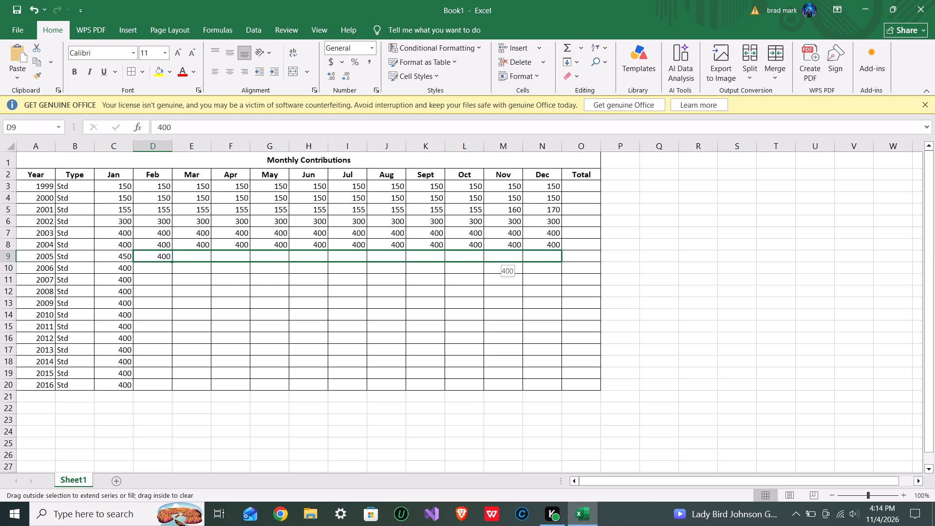
left_click_drag(550, 279, 553, 275)
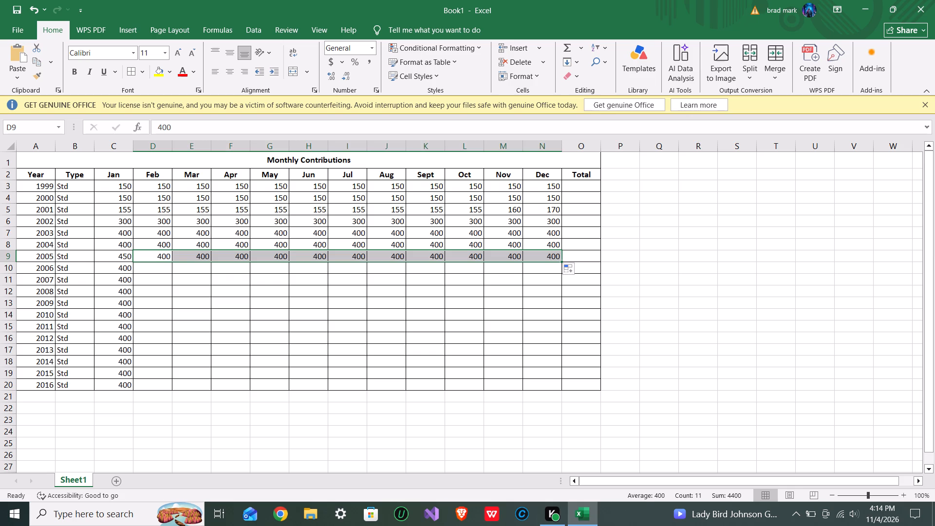
Enter the 2006 contributions 420 for Feb in D10 and 400 for Mar in E10.
left_click(151, 273)
left_click(130, 267)
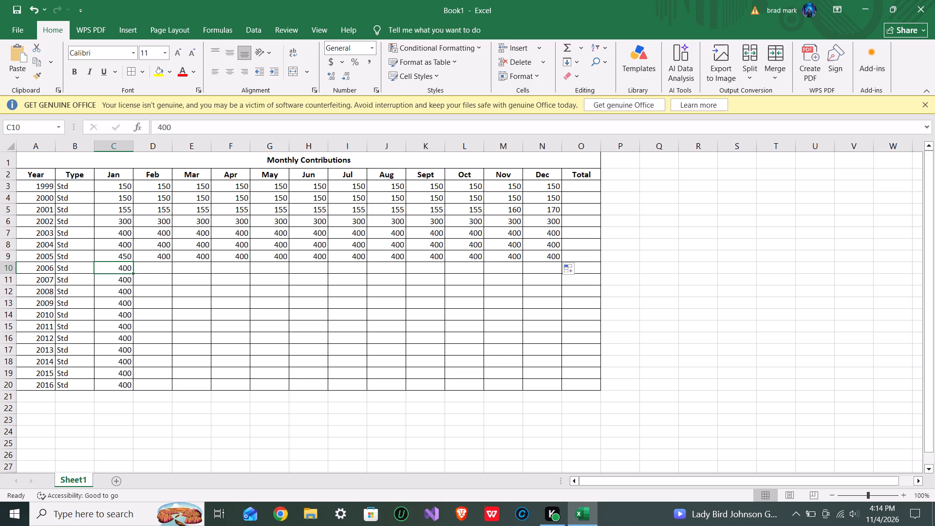
left_click(151, 266)
left_click(133, 266)
left_click(122, 267)
key("Right")
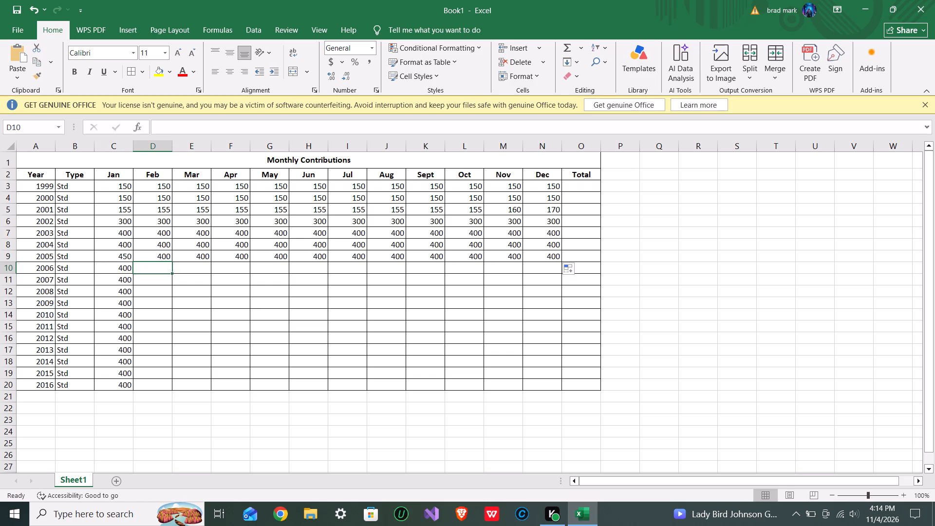
key("4")
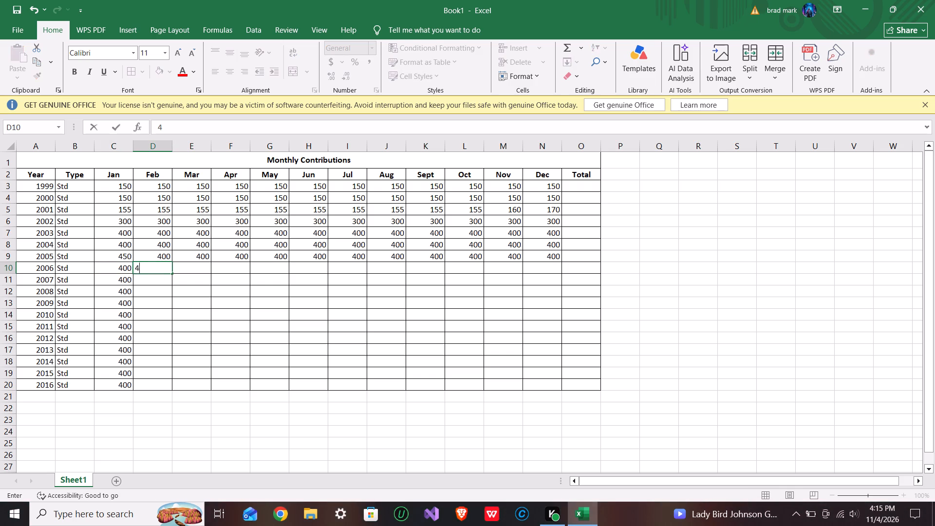
type("20")
key("Right")
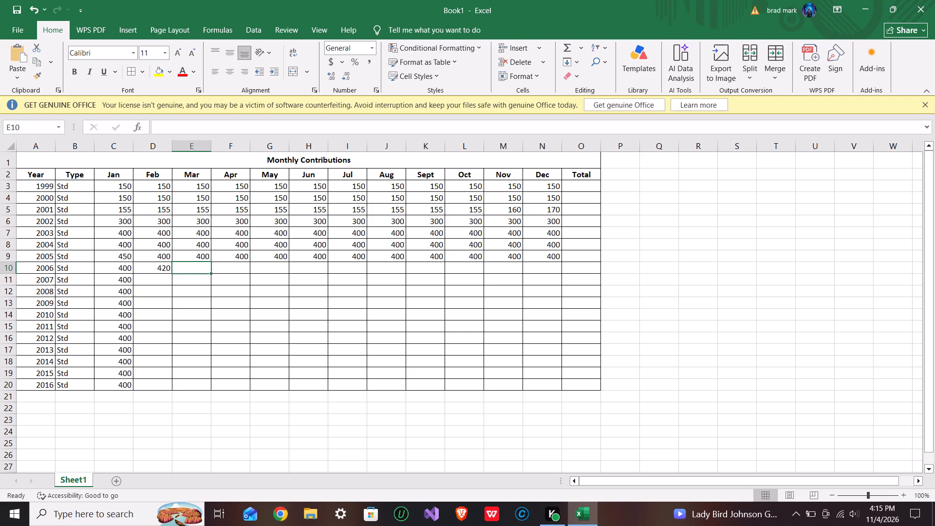
type("400")
key("Right")
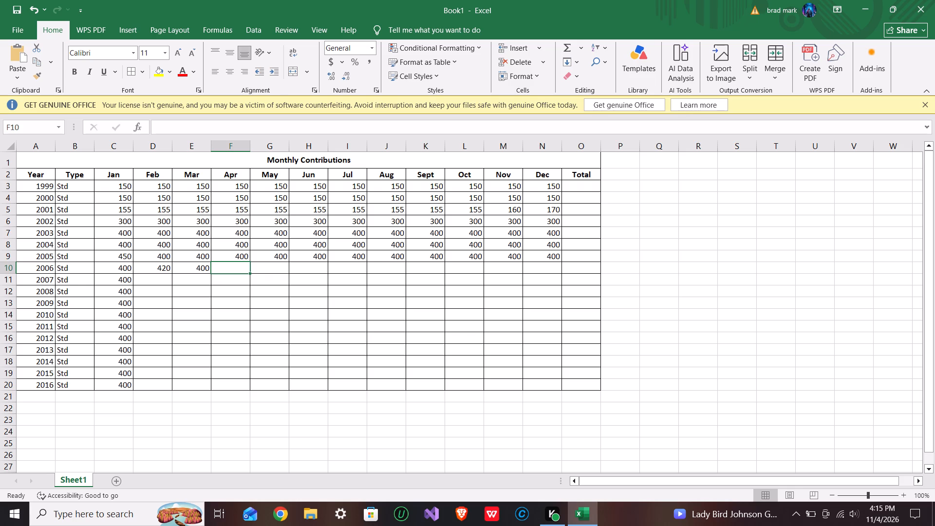
Autofill the 2006 Mar contribution of 400 from E10 across to Dec in N10.
left_click_drag(249, 273, 290, 274)
left_click(198, 265)
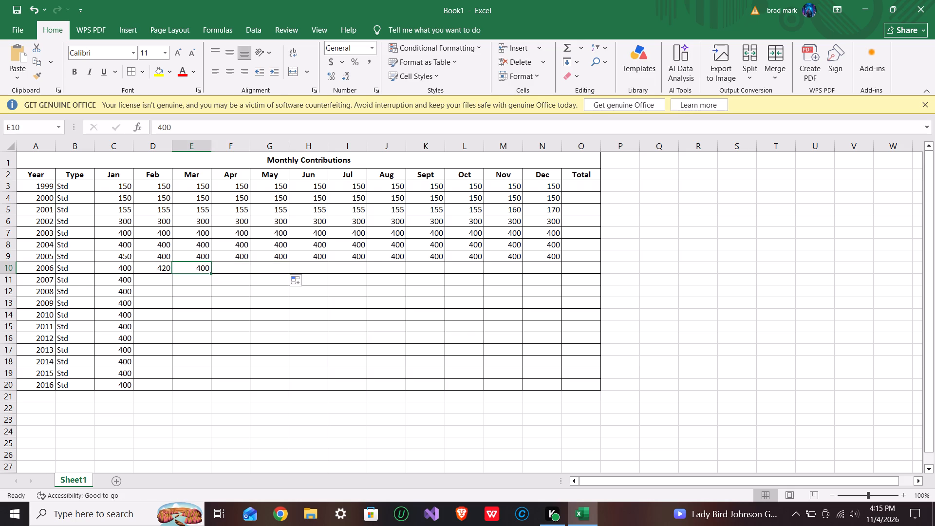
left_click_drag(209, 273, 518, 255)
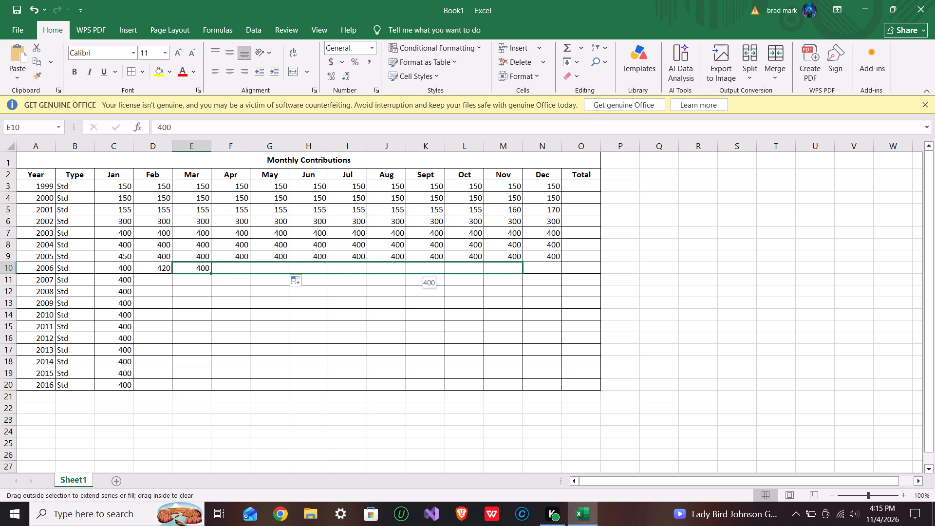
left_click_drag(518, 255, 553, 251)
left_click(553, 251)
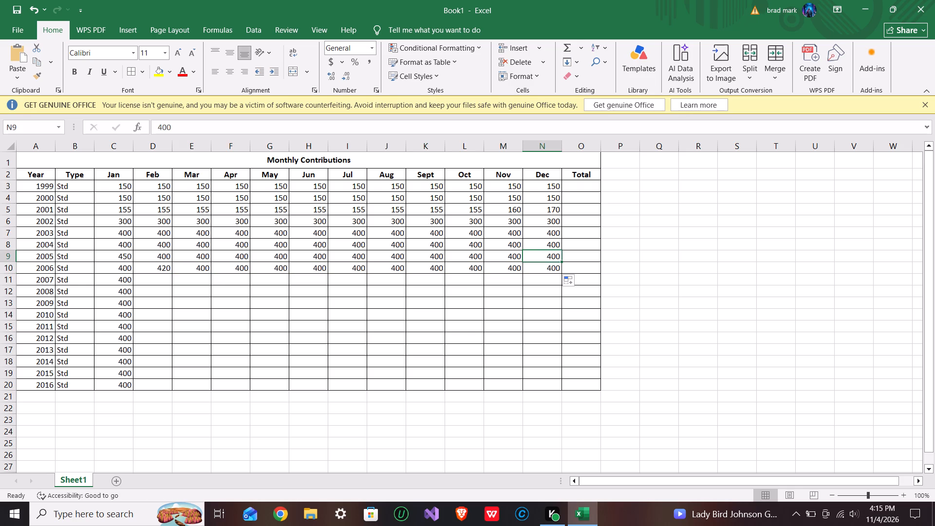
left_click(508, 289)
Enter 410 as the 2007 Feb contribution in D11 and autofill it to Mar in E11.
left_click(153, 282)
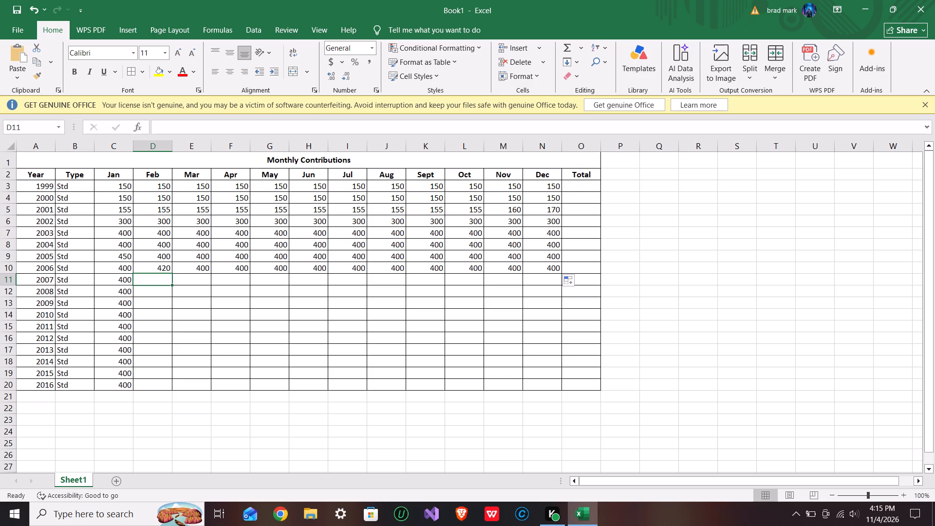
key("4")
type("00")
key("BackSpace")
key("BackSpace")
type("10")
left_click(196, 282)
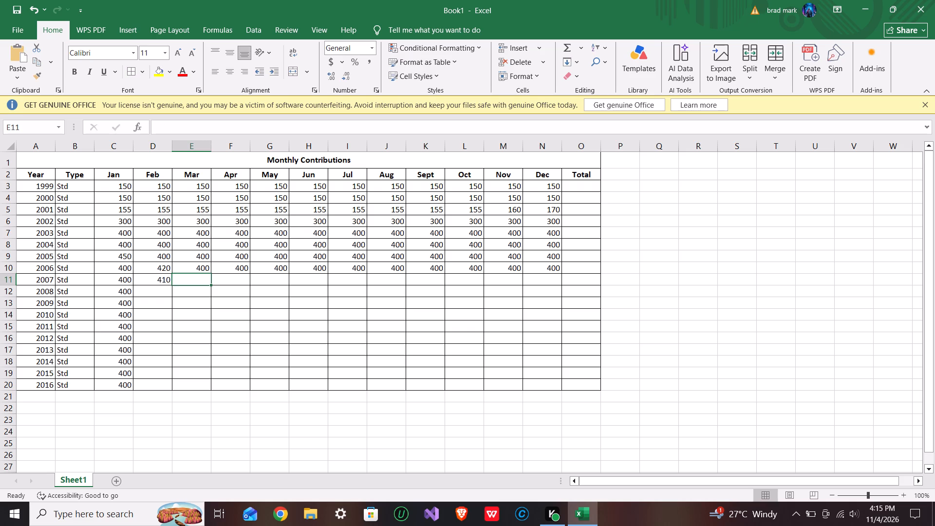
left_click(156, 280)
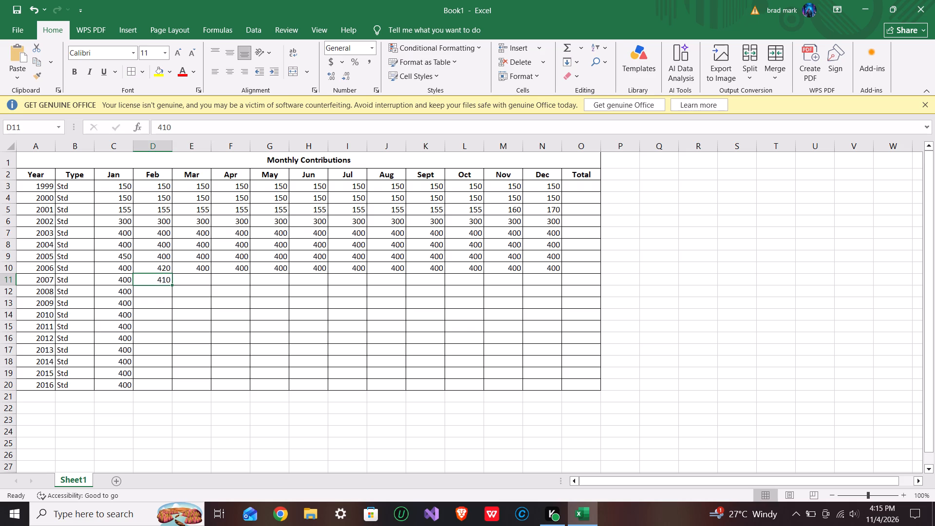
left_click_drag(173, 283, 544, 271)
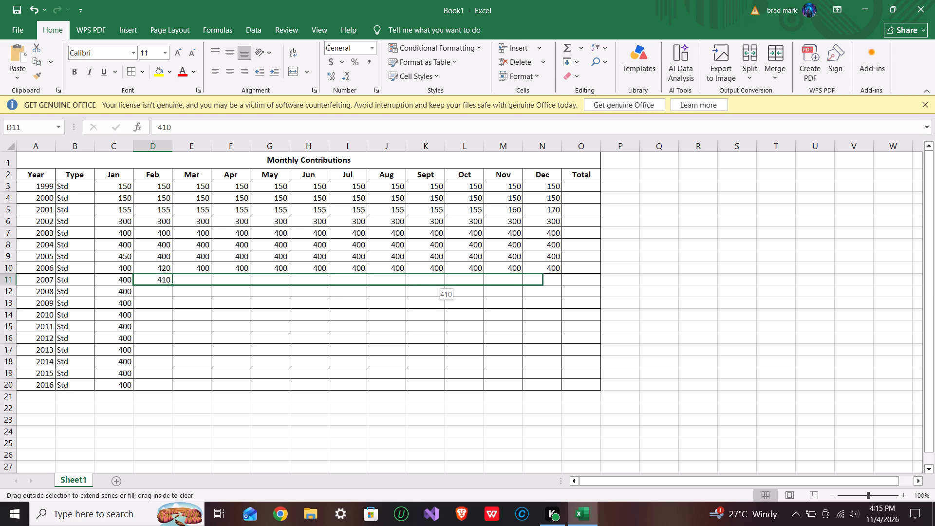
left_click_drag(544, 271, 300, 264)
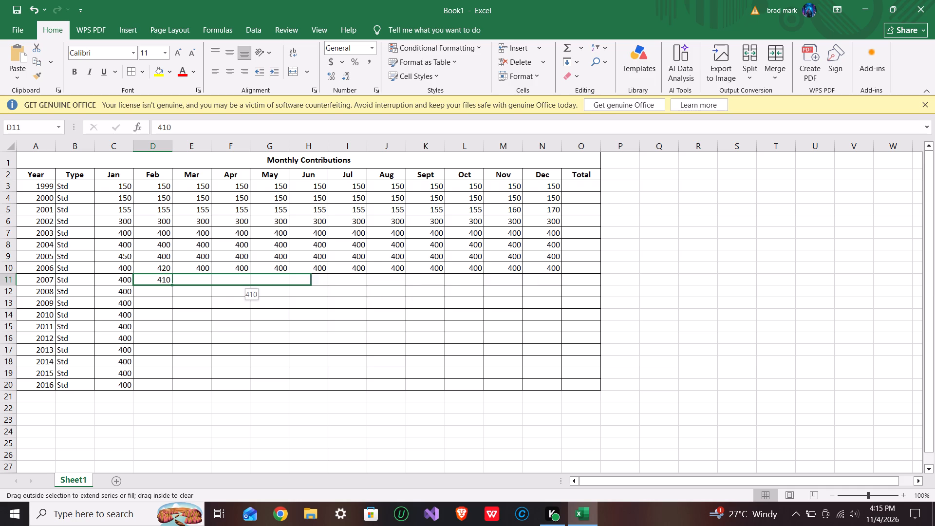
left_click_drag(300, 264, 206, 273)
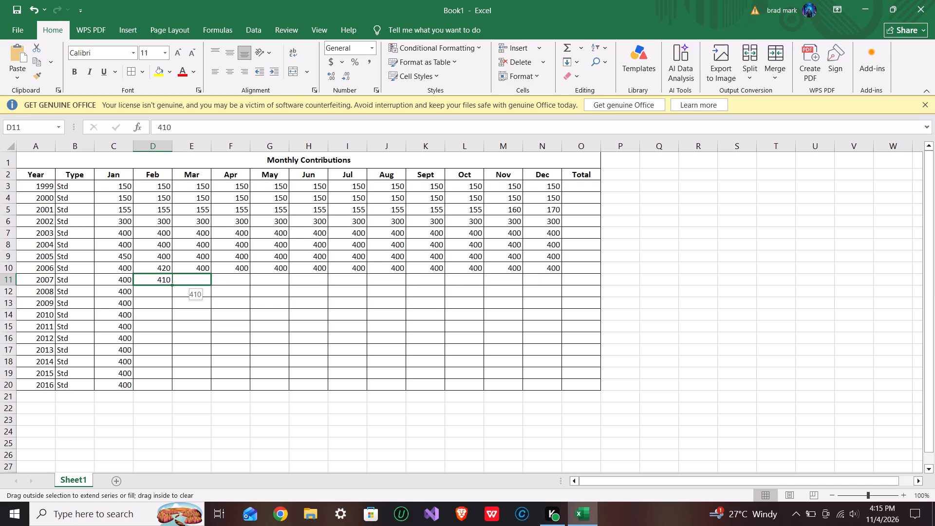
left_click_drag(206, 273, 205, 273)
Enter 400 as the 2007 Apr contribution in F11 and autofill it across to Dec in N11.
left_click(239, 280)
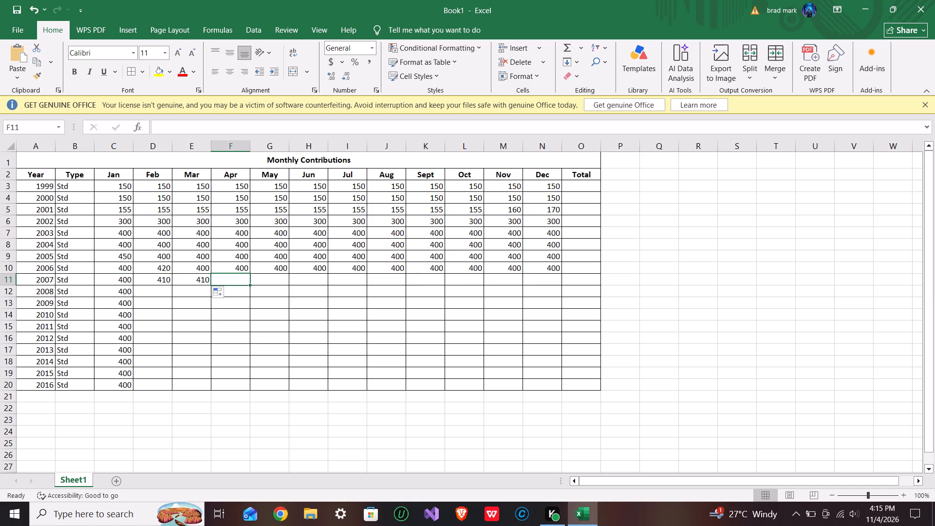
key("4")
type("00")
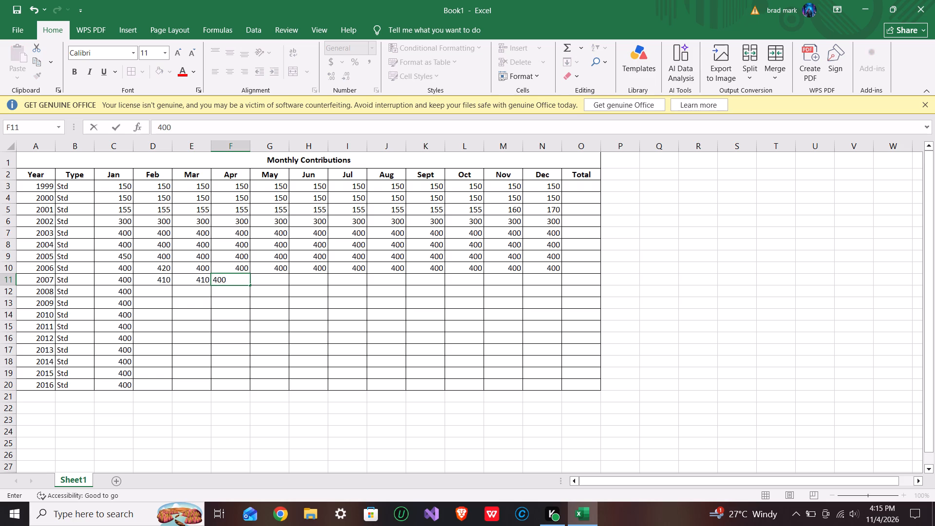
left_click(233, 274)
left_click(239, 284)
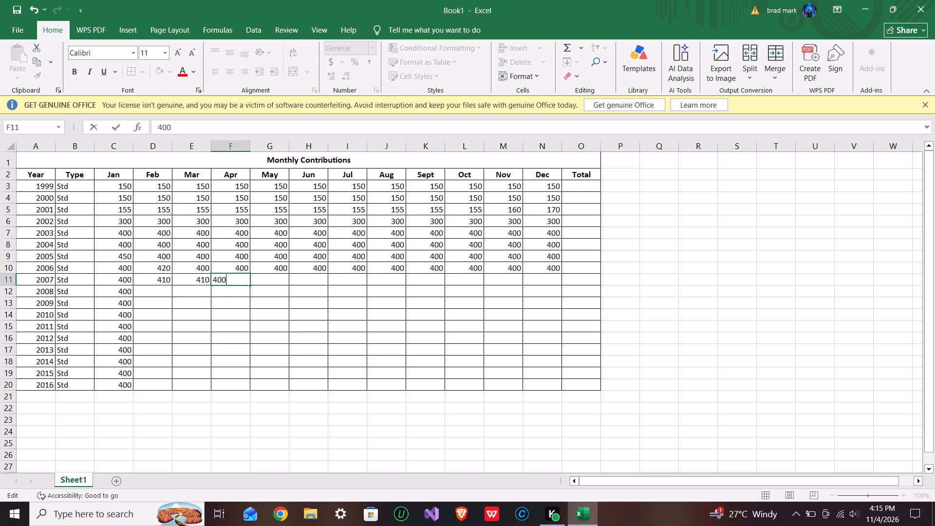
left_click(239, 310)
left_click(239, 279)
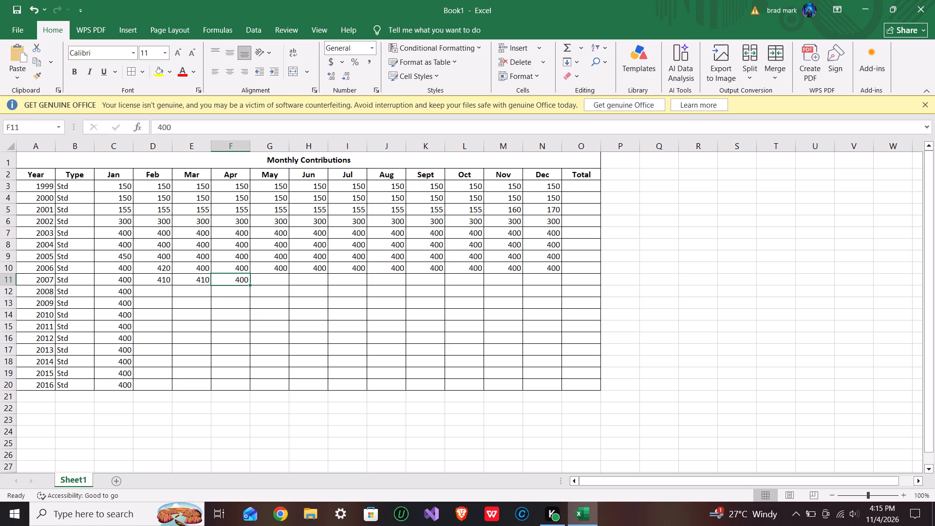
left_click_drag(250, 283, 551, 286)
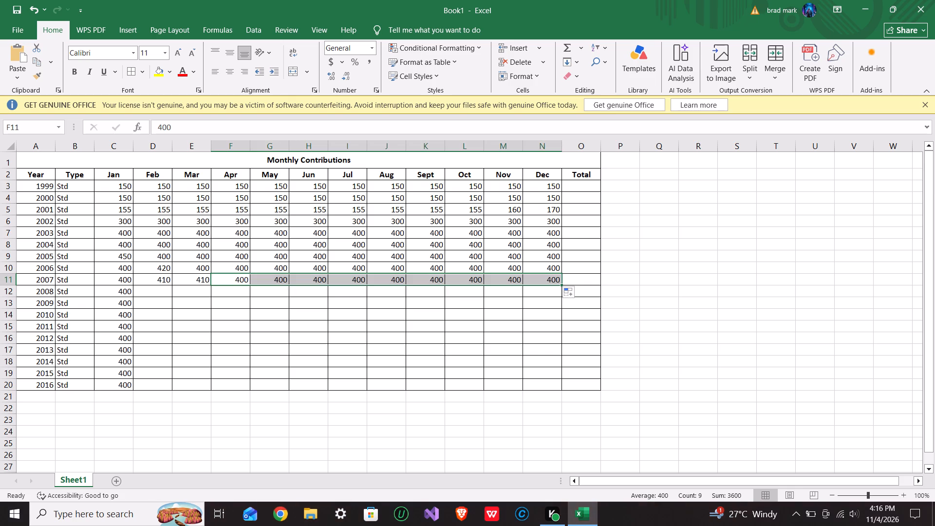
left_click(234, 285)
left_click(191, 284)
left_click(166, 281)
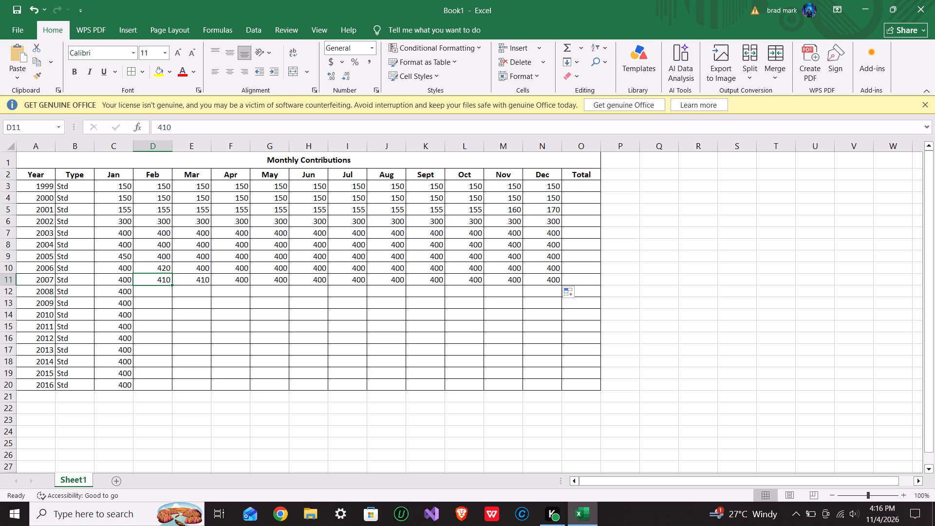
Enter 400 for 2008 Feb and Mar in D12 and E12, and autofill the Mar value across to Dec in N12.
left_click(155, 292)
type("400")
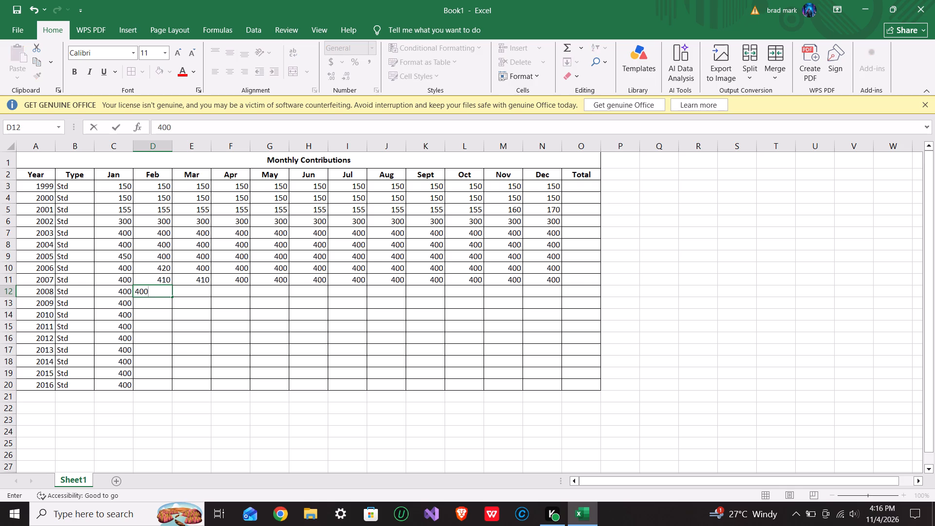
key("Right")
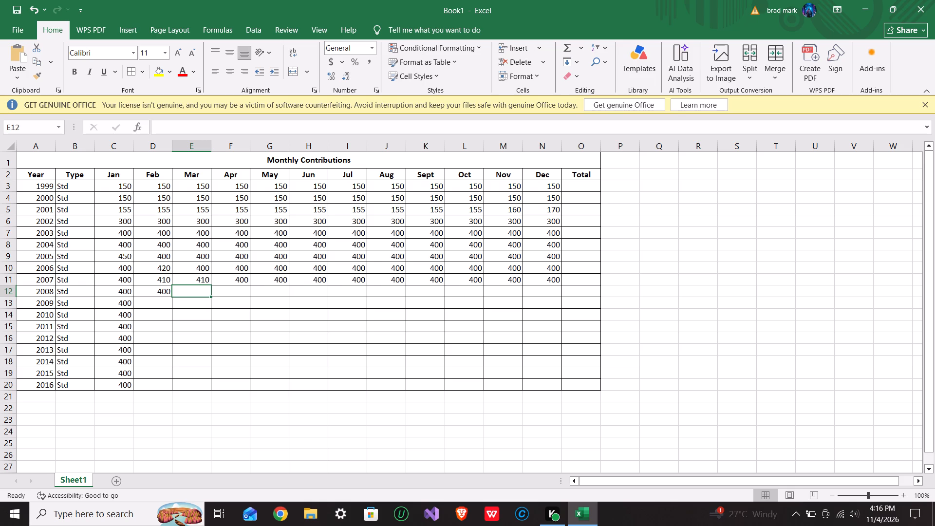
key("4")
type("00")
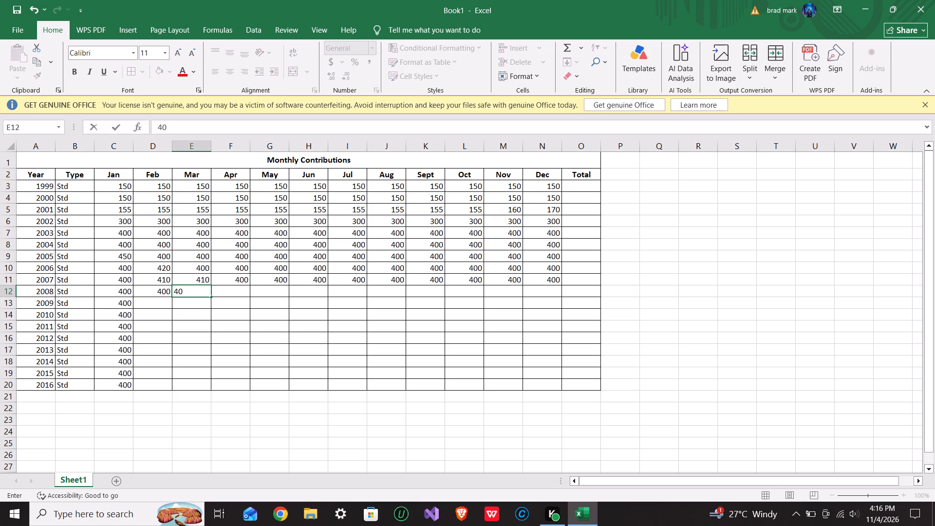
key("Right")
left_click(209, 294)
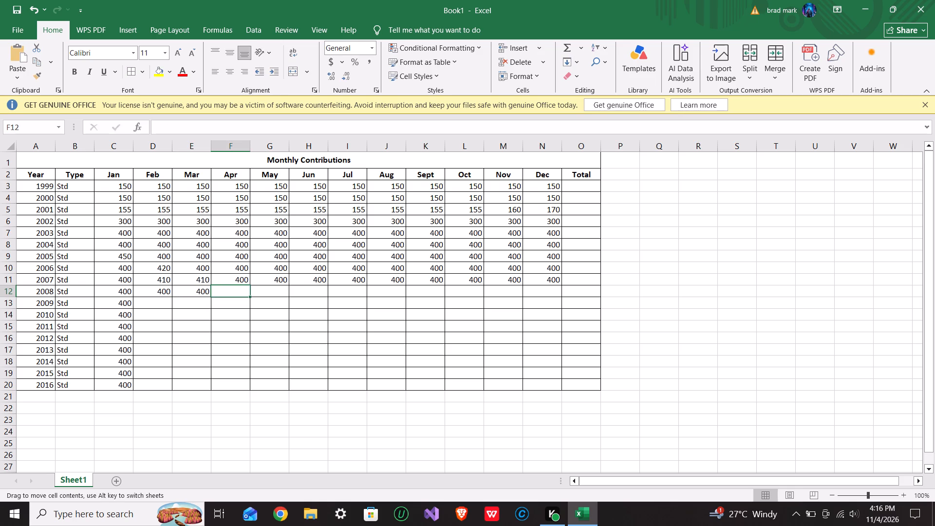
left_click(200, 291)
left_click_drag(214, 296, 364, 291)
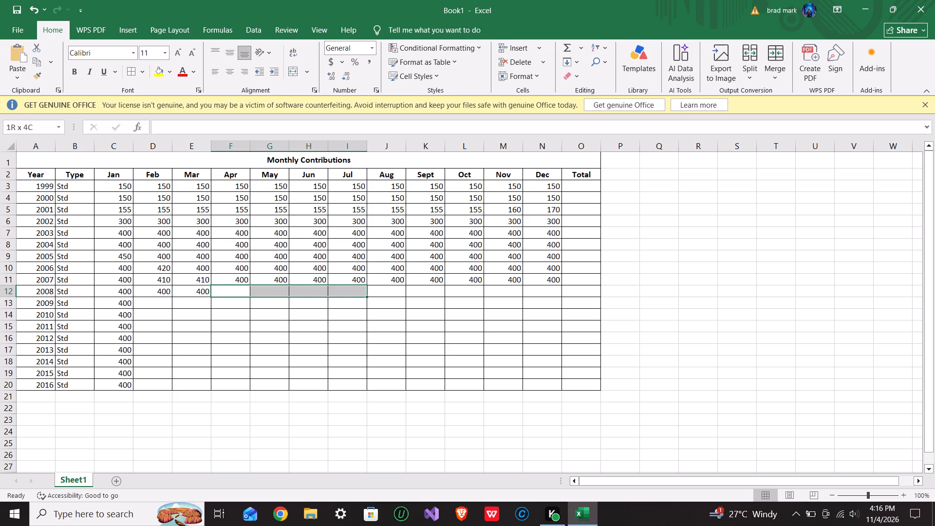
left_click_drag(364, 291, 196, 296)
left_click(196, 294)
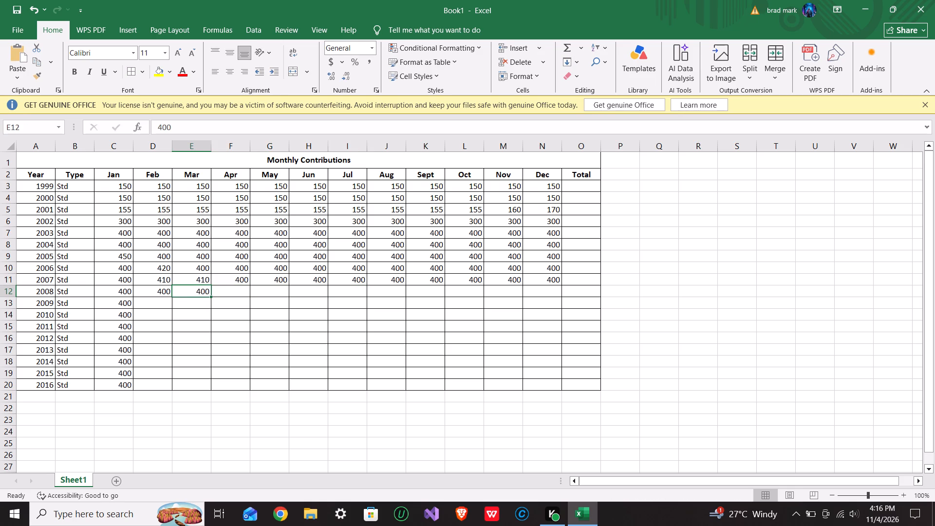
left_click_drag(211, 294, 548, 290)
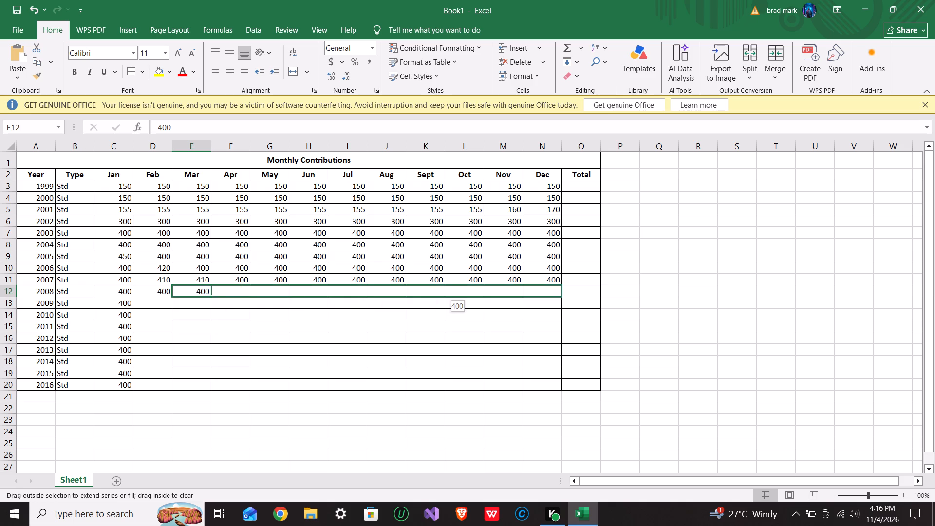
left_click_drag(548, 290, 558, 290)
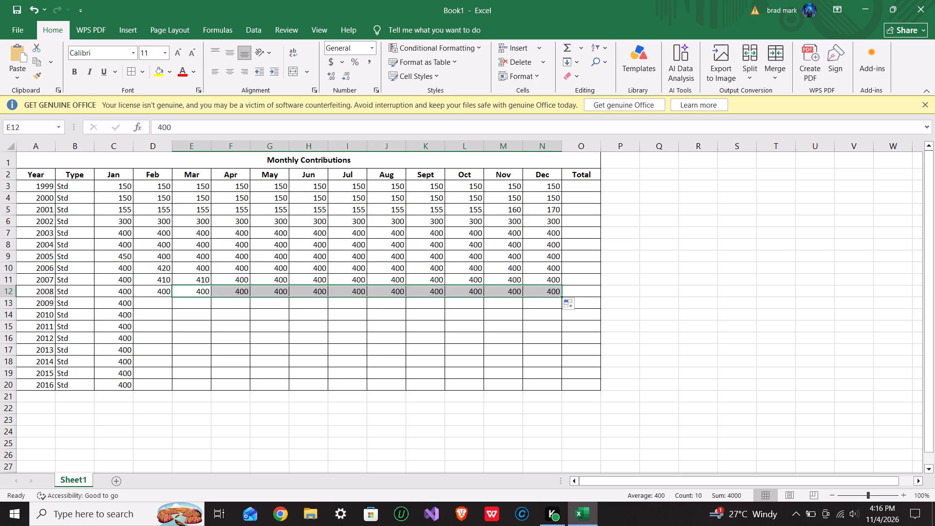
Select the 2009 Feb contribution cell D13.
left_click(154, 306)
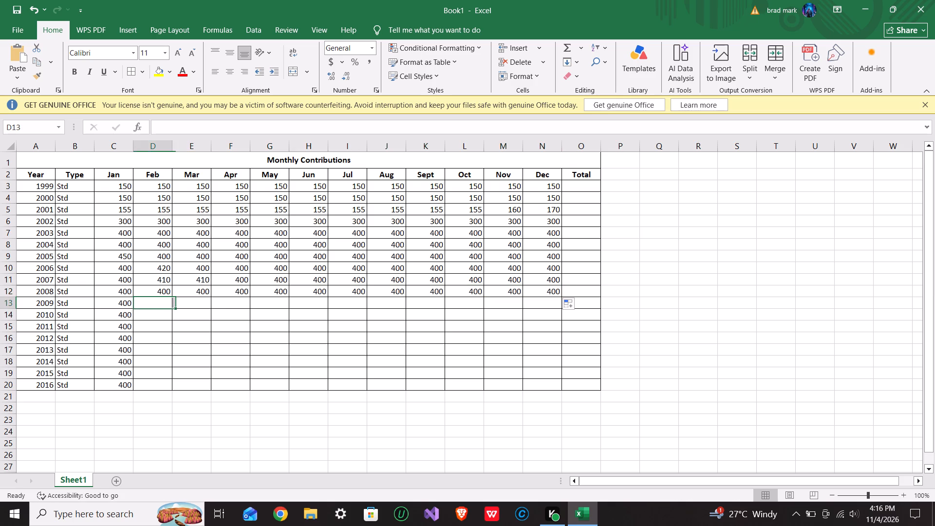
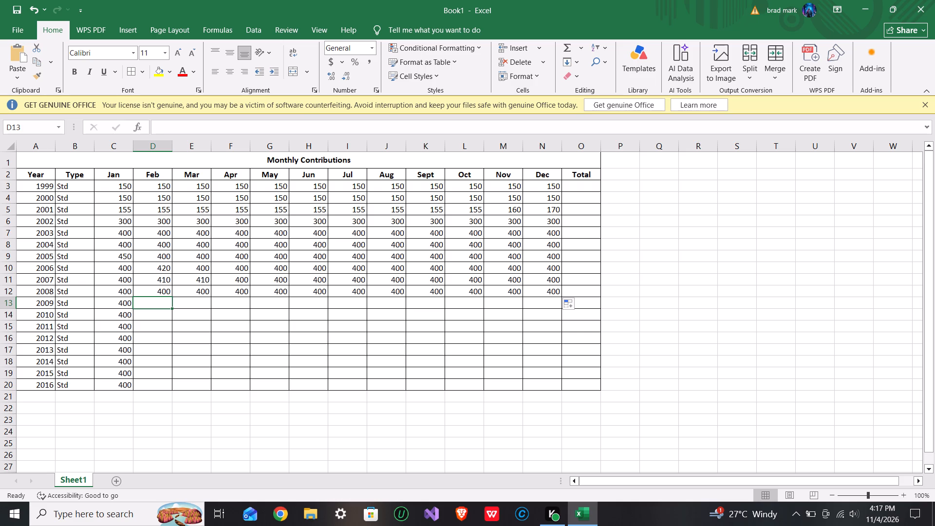
Enter 430 as the 2009 Feb contribution in D13 and 400 as the Mar contribution in E13.
left_click(162, 305)
key("4")
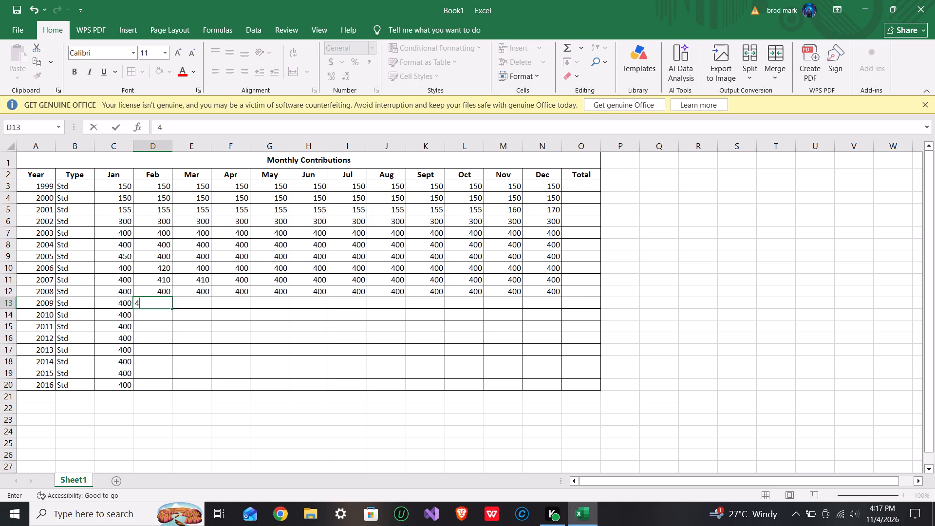
key("3")
key("0")
key("Right")
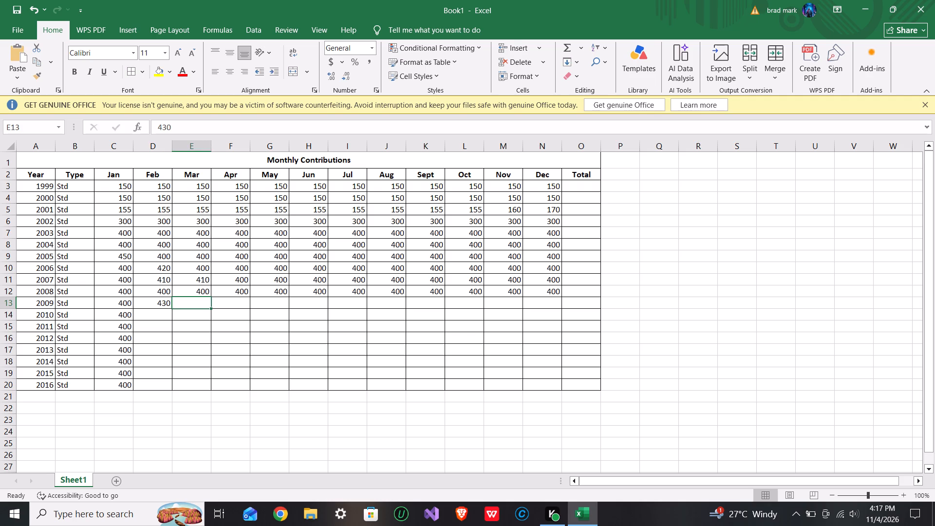
left_click(203, 303)
key("4")
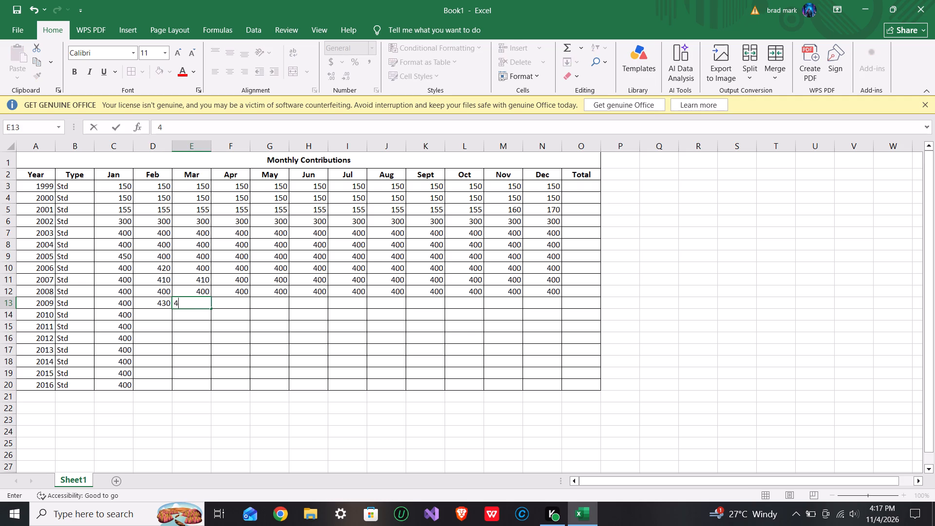
type("00")
key("Right")
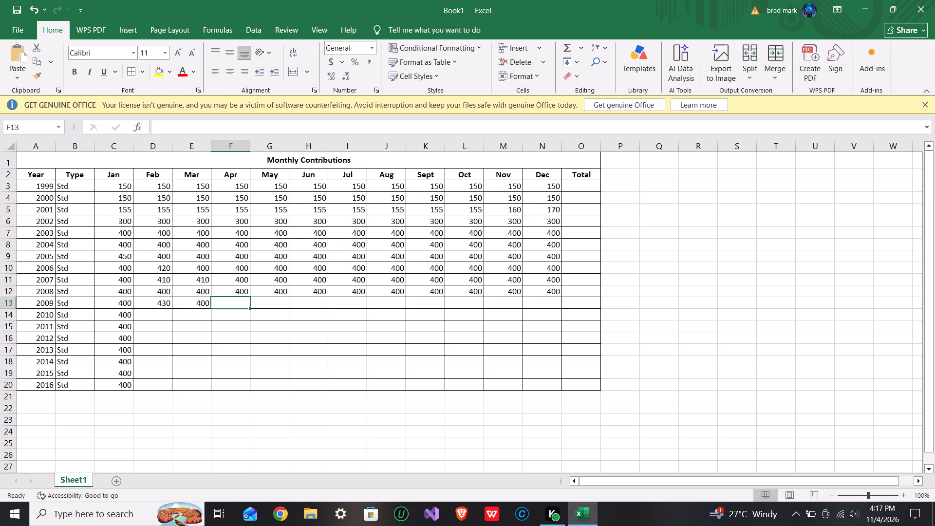
Enter 400 as the 2009 Apr contribution in F13 and autofill it across to Dec in N13.
left_click(266, 304)
left_click(223, 305)
key("4")
type("00")
key("Right")
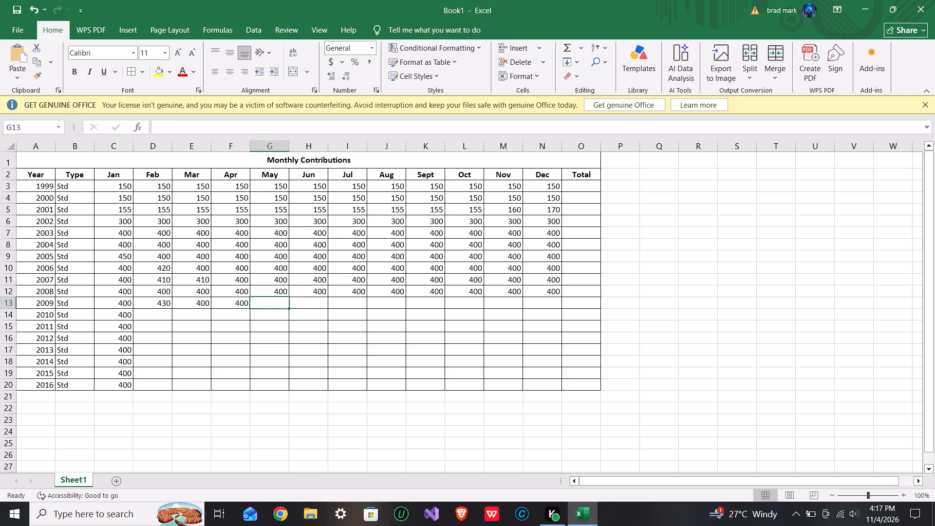
left_click(241, 302)
left_click_drag(250, 308, 524, 306)
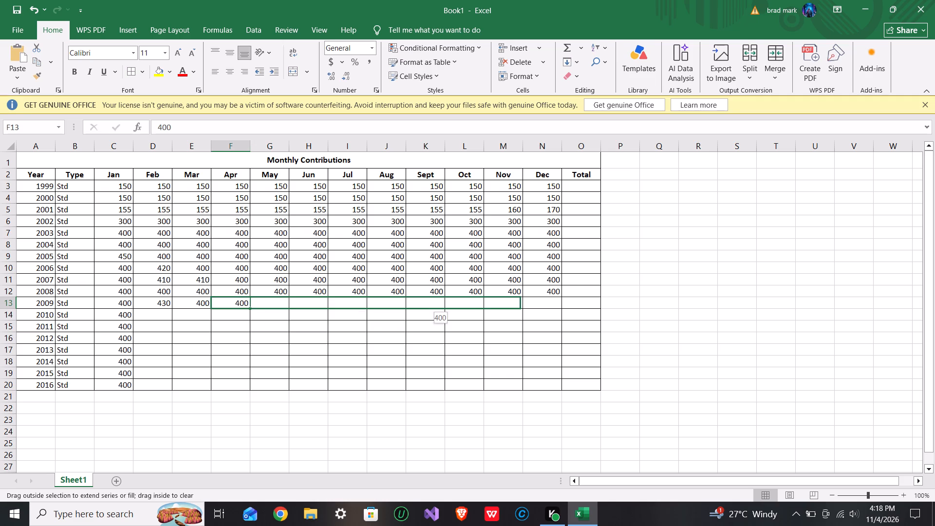
left_click_drag(524, 306, 564, 301)
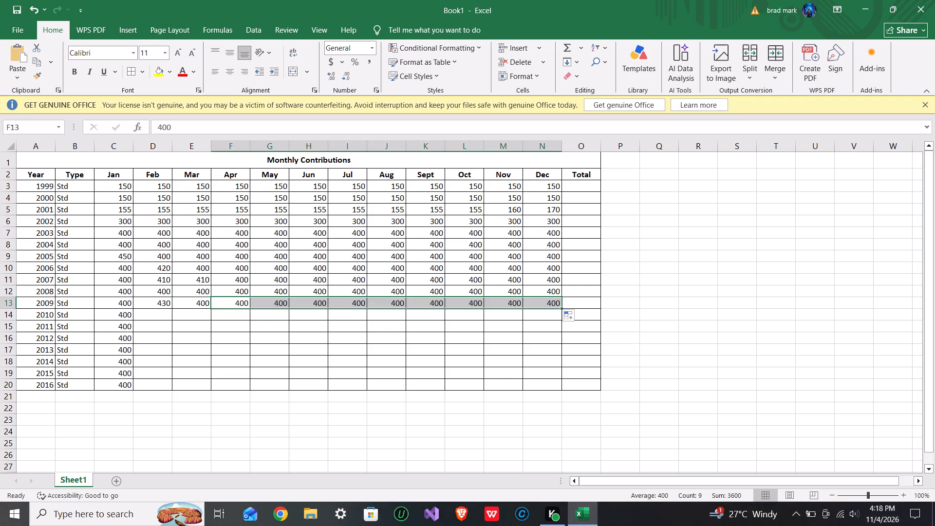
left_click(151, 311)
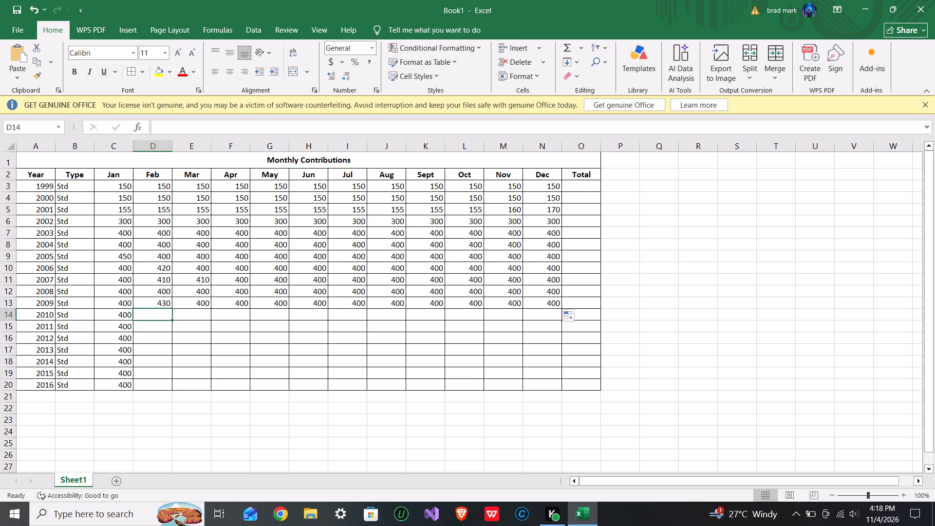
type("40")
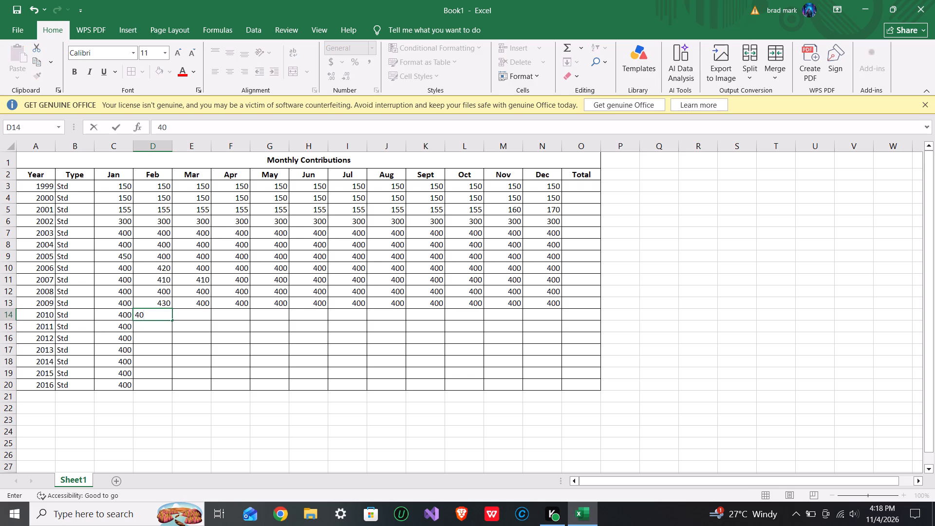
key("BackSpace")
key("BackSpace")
Autofill the 2010 Jan contribution in C14 across the row to Dec in N14.
left_click(119, 315)
left_click_drag(135, 318, 294, 315)
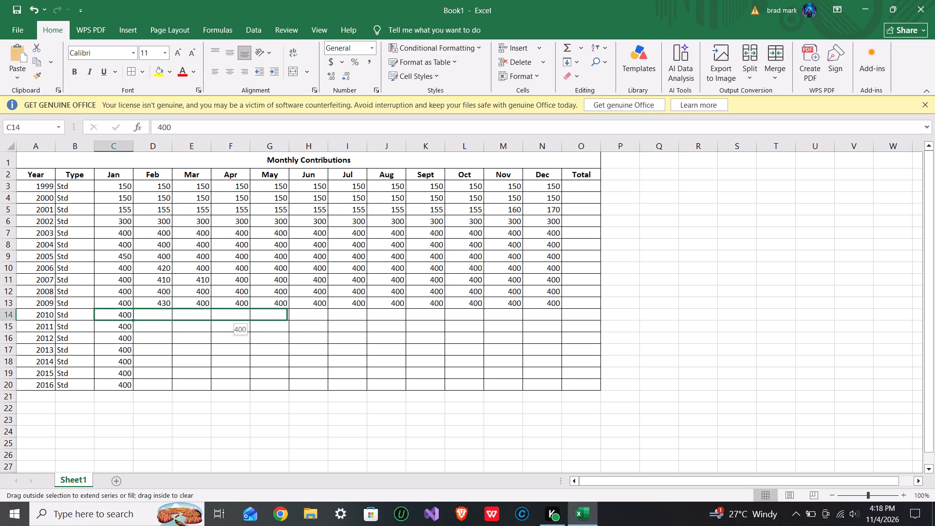
left_click_drag(294, 315, 554, 311)
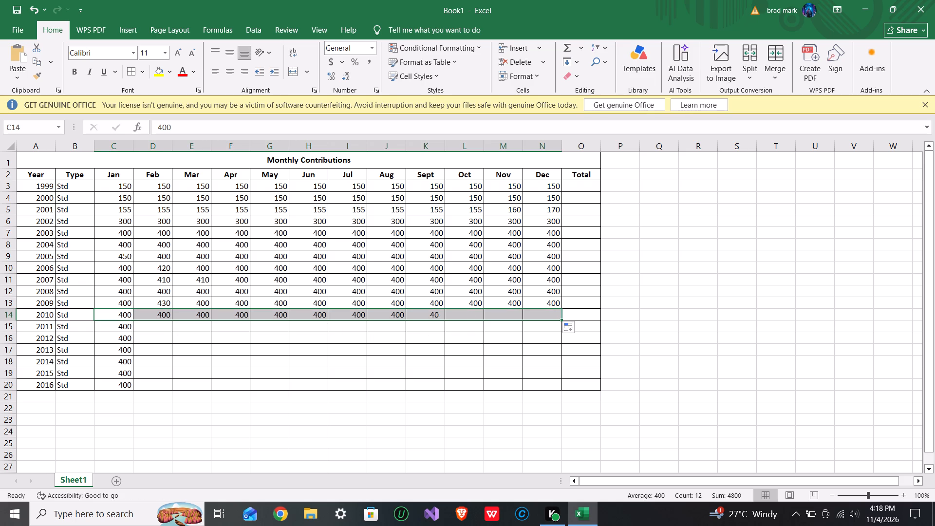
Autofill the 2011 Jan contribution in C15 across the row to Dec in N15.
left_click(154, 331)
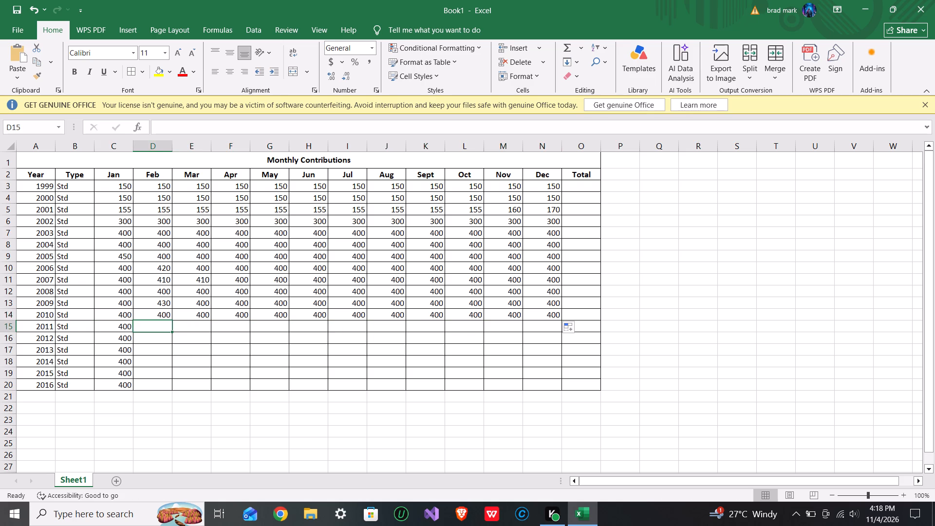
left_click(127, 329)
left_click_drag(133, 329, 423, 317)
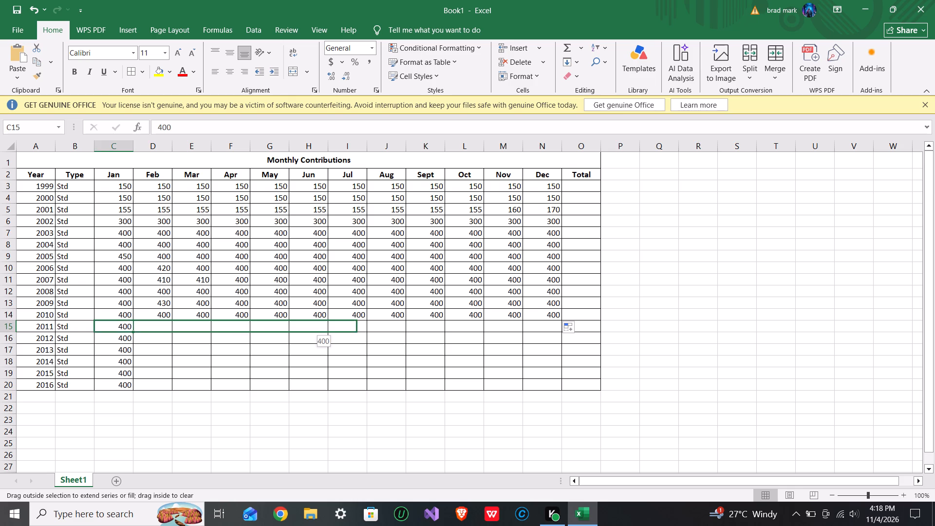
left_click_drag(423, 317, 556, 321)
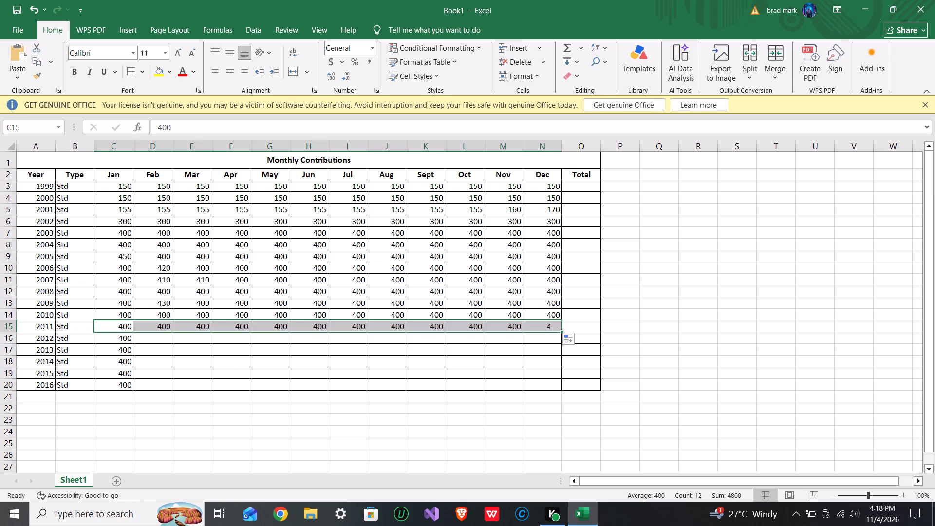
Autofill the 2012 Jan contribution in C16 across the row to Dec in N16.
left_click(151, 341)
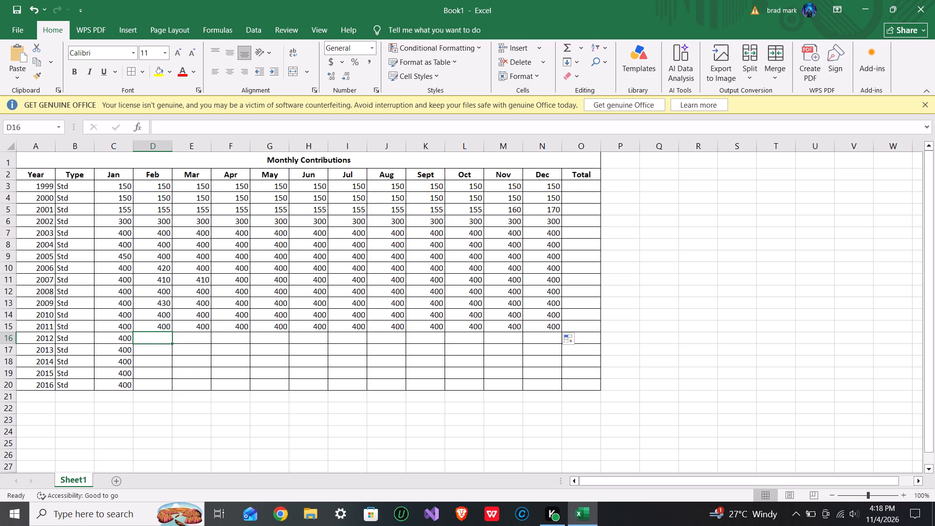
left_click(124, 338)
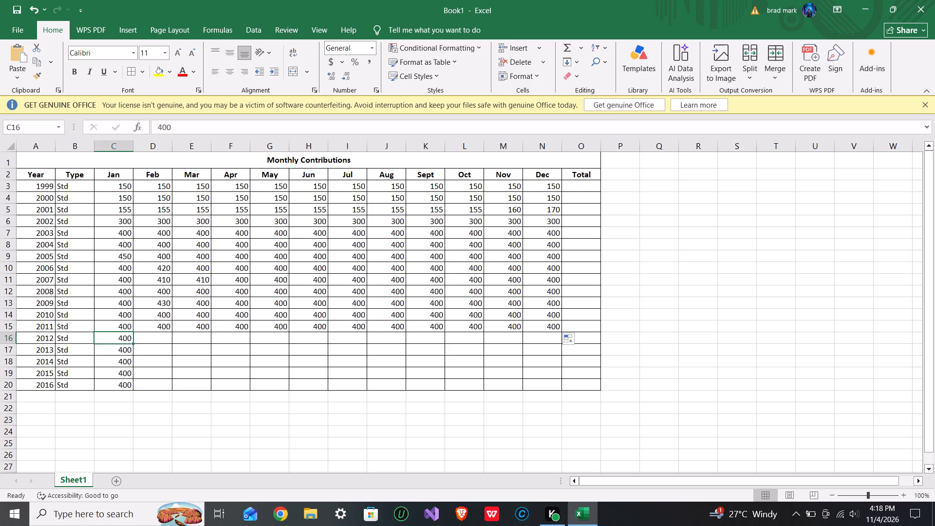
left_click_drag(133, 342, 553, 338)
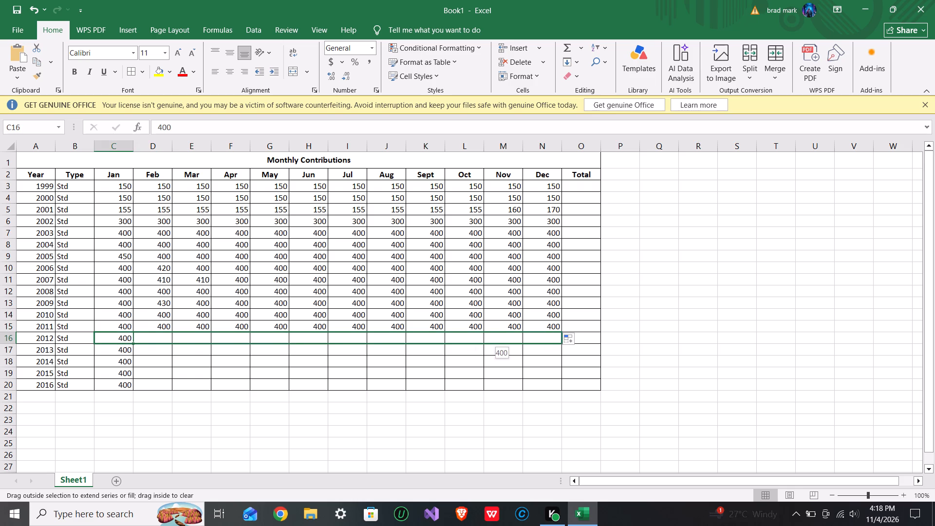
left_click_drag(553, 338, 554, 338)
Change the 2013 Jan contribution in C17 to 500 and autofill it across to Apr in F17.
left_click(146, 350)
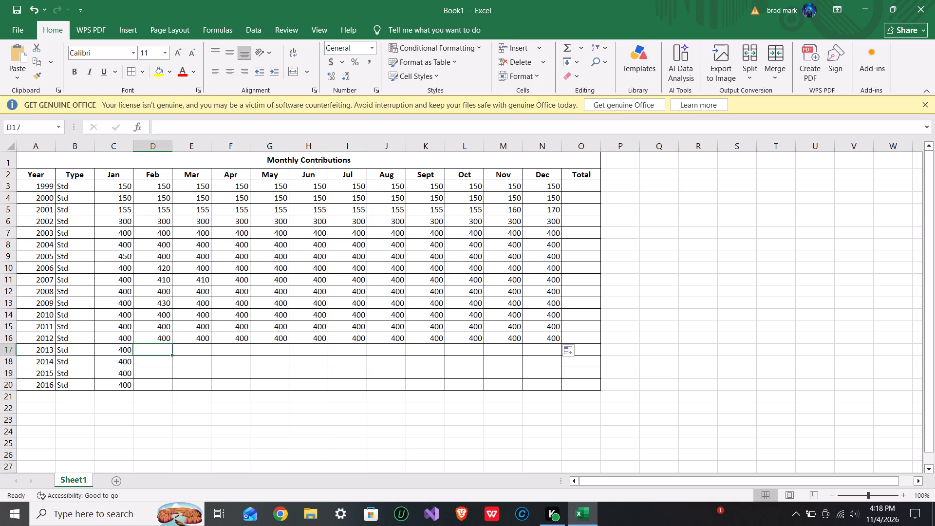
left_click(121, 351)
left_click(124, 351)
left_click(119, 351)
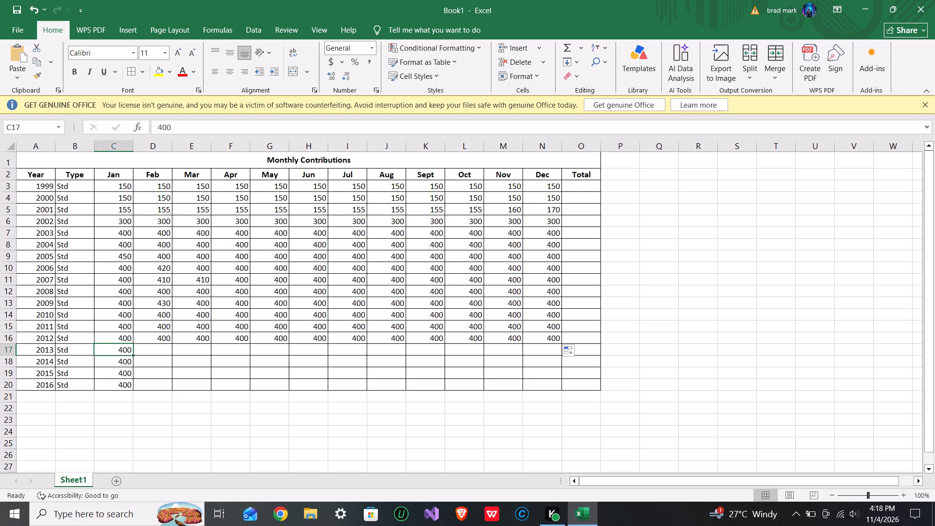
left_click(119, 351)
double_click(113, 349)
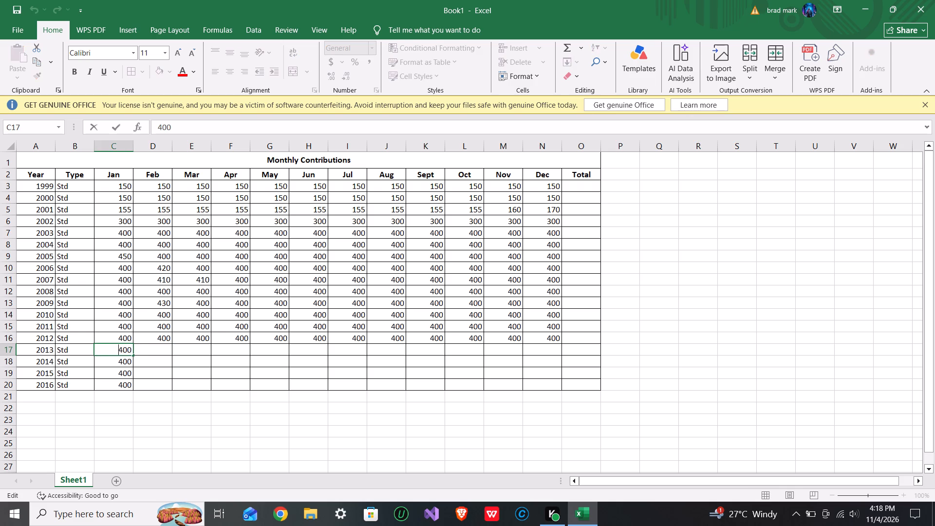
key("Right")
key("BackSpace")
key("5")
key("Left")
key("BackSpace")
key("Right")
left_click_drag(134, 352, 137, 352)
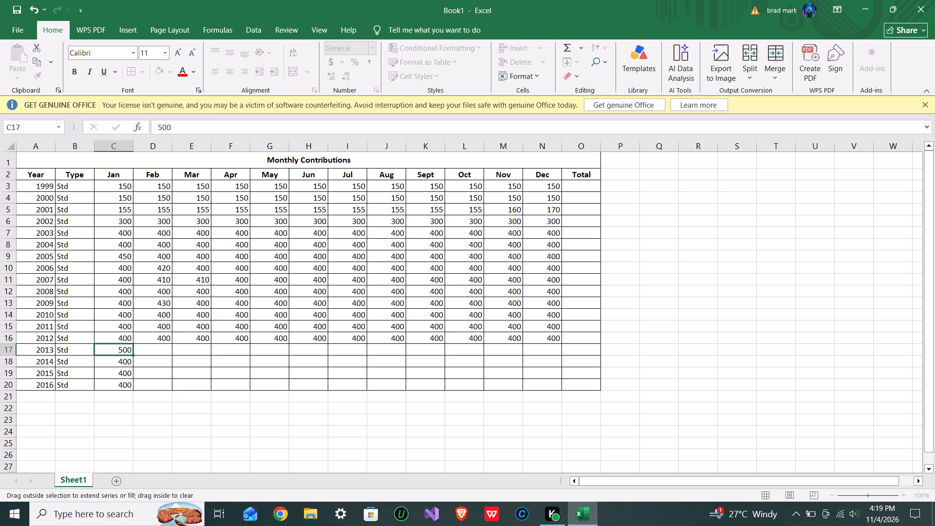
left_click_drag(137, 352, 214, 350)
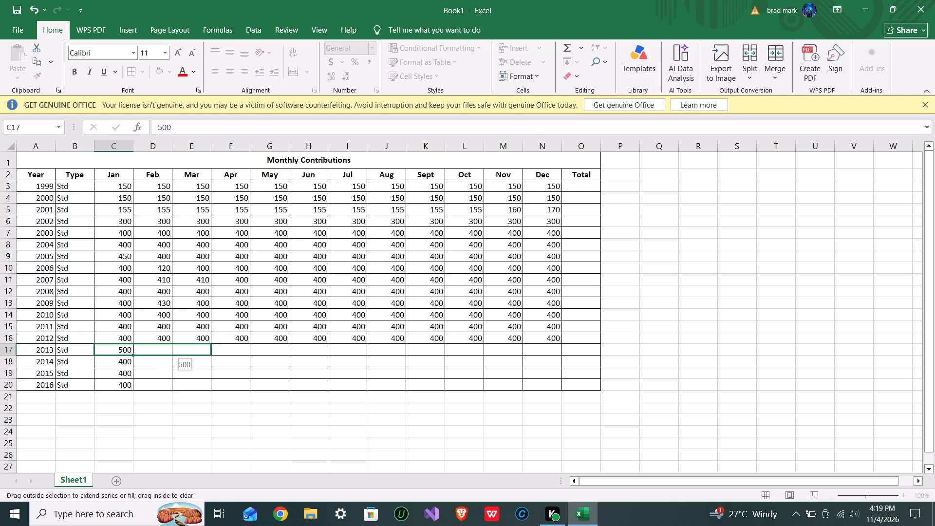
left_click_drag(214, 350, 242, 348)
Enter 400 as the 2013 May contribution in G17 and autofill it across to Dec in N17.
left_click(276, 354)
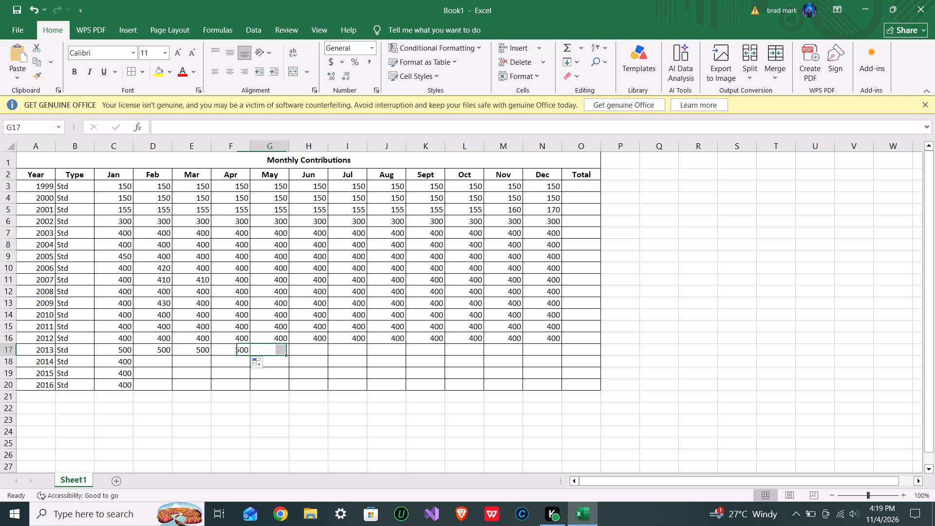
type("400")
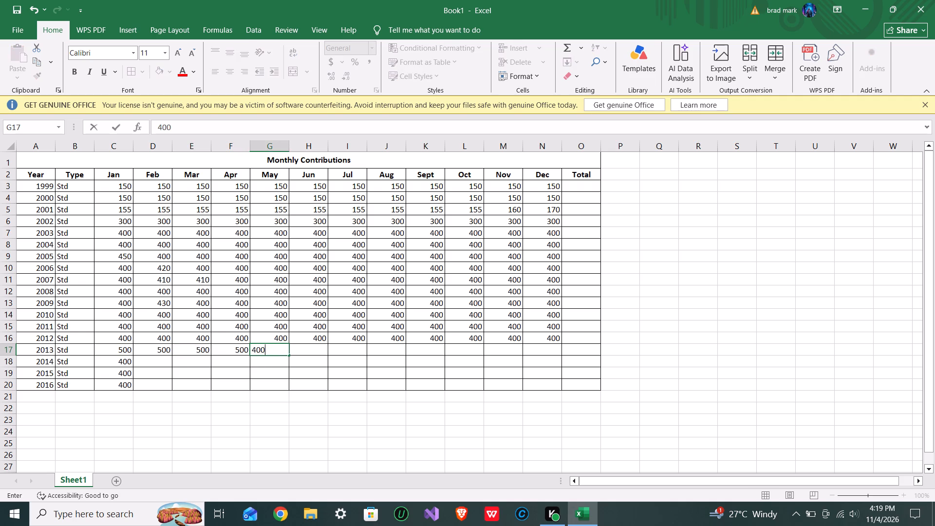
key("Right")
left_click(276, 354)
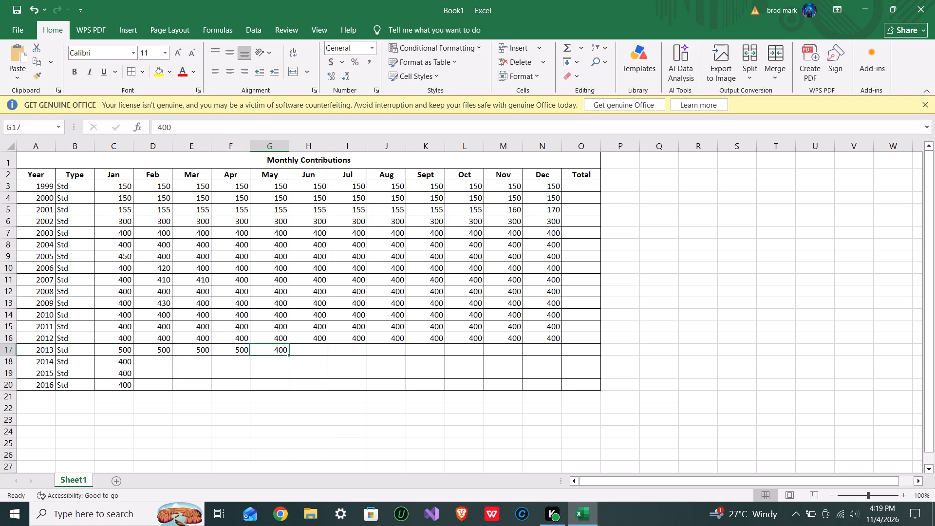
left_click_drag(288, 354, 548, 339)
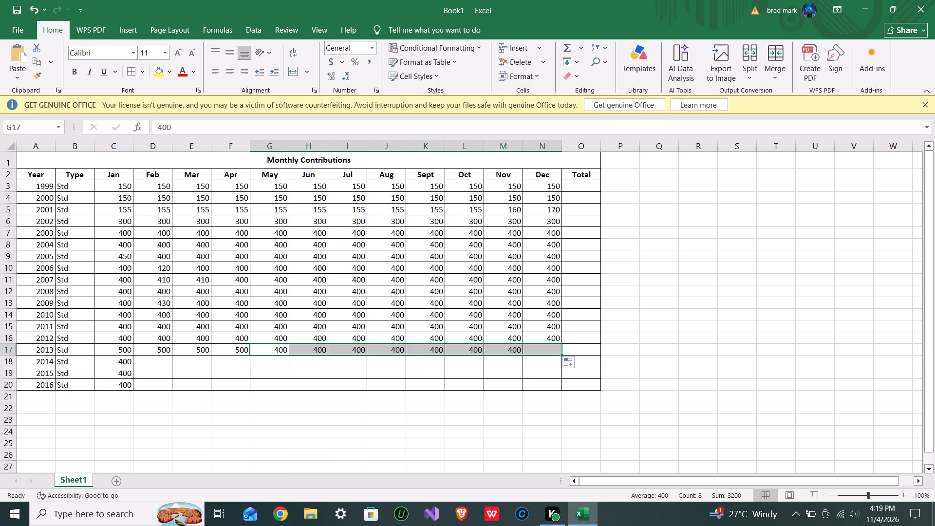
Autofill the 2014 Jan contribution in C18 across the row to Dec in N18.
left_click(162, 366)
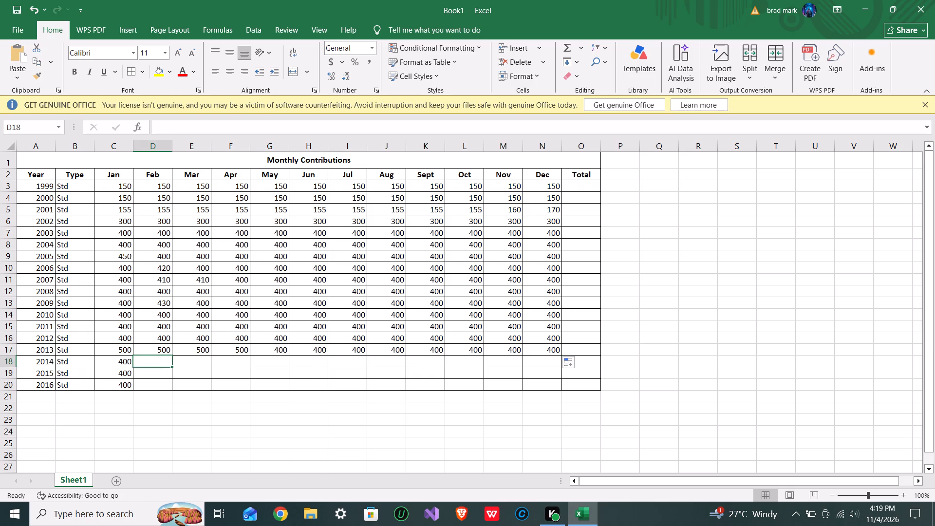
left_click(157, 362)
left_click(115, 364)
left_click_drag(133, 365, 519, 344)
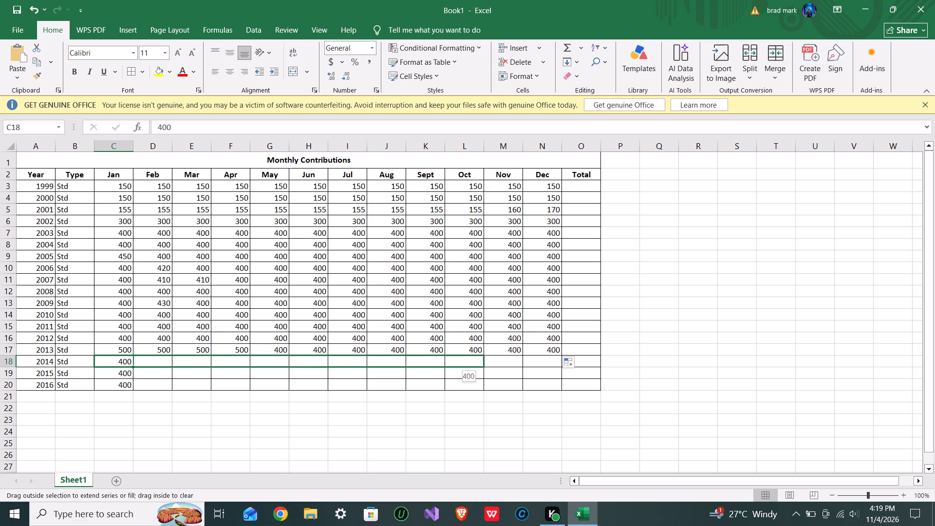
left_click_drag(519, 344, 553, 345)
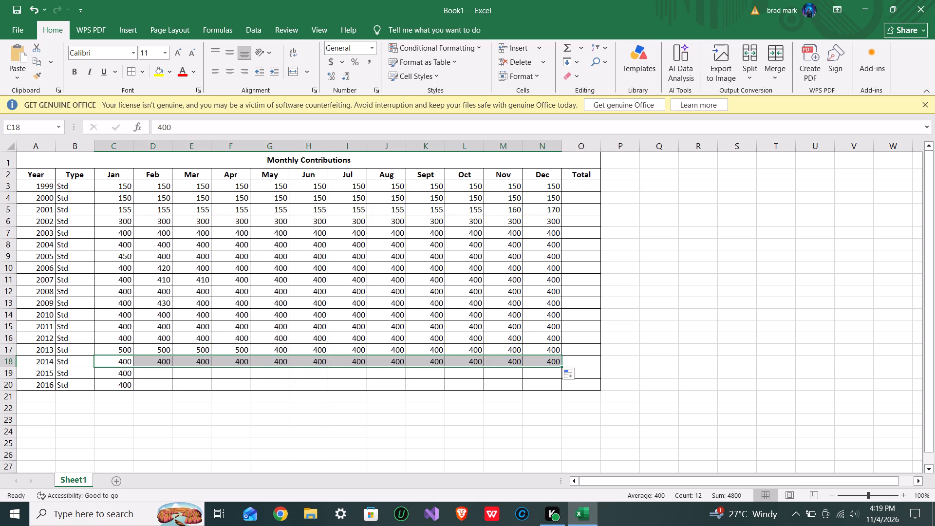
Autofill the 2015 Jan contribution in C19 across the row to Dec in N19.
left_click(129, 375)
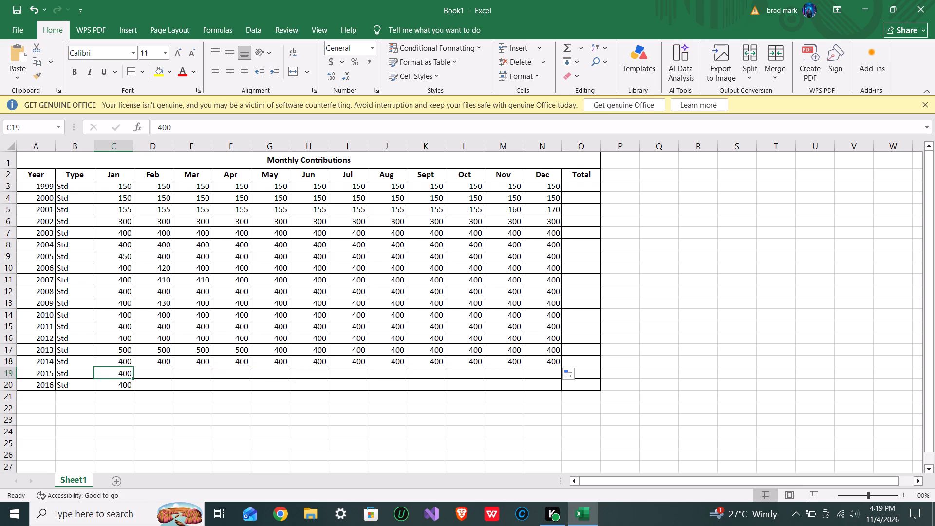
left_click_drag(133, 379, 309, 370)
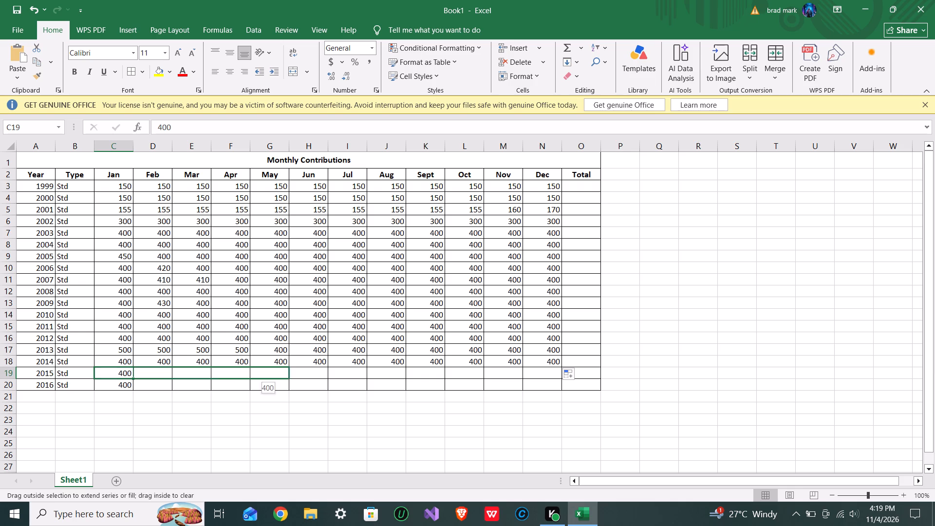
left_click_drag(309, 370, 552, 371)
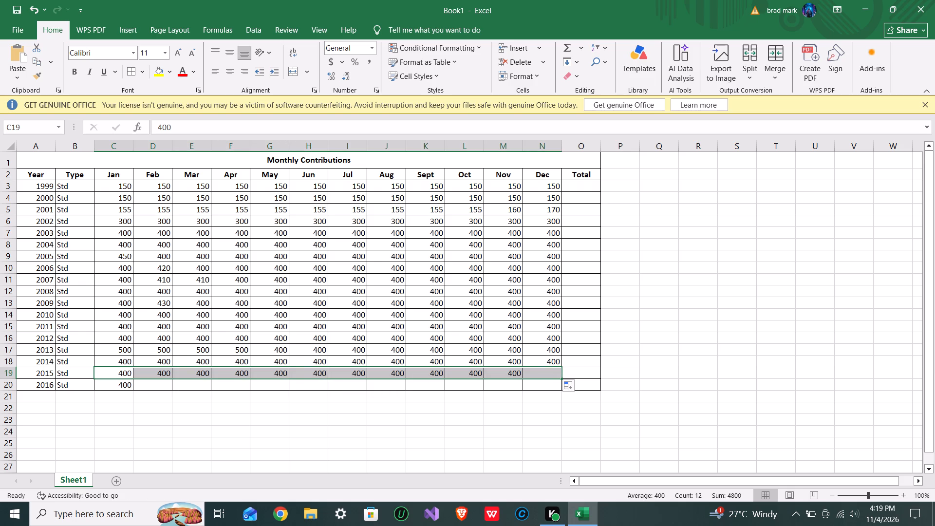
Autofill the 2016 Jan contribution in C20 across the row to Dec in N20.
left_click(130, 390)
left_click_drag(131, 390, 394, 394)
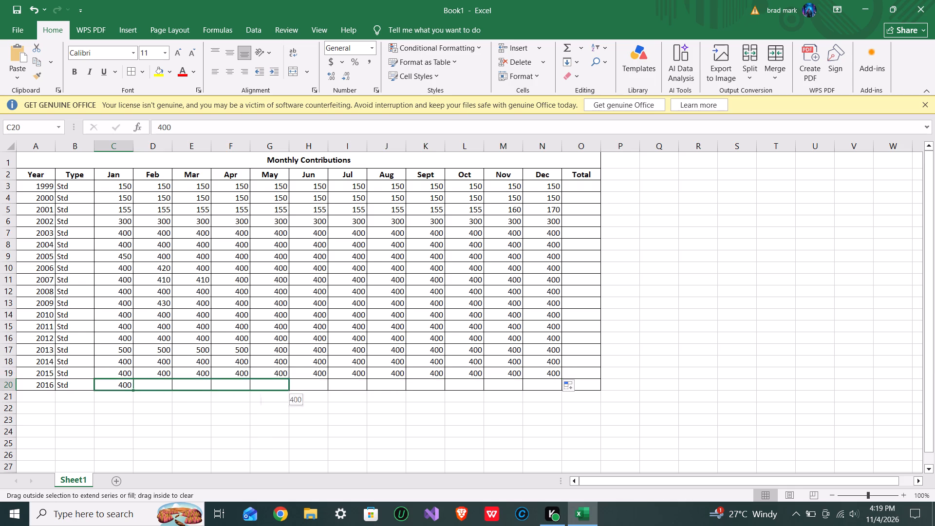
left_click_drag(394, 394, 550, 388)
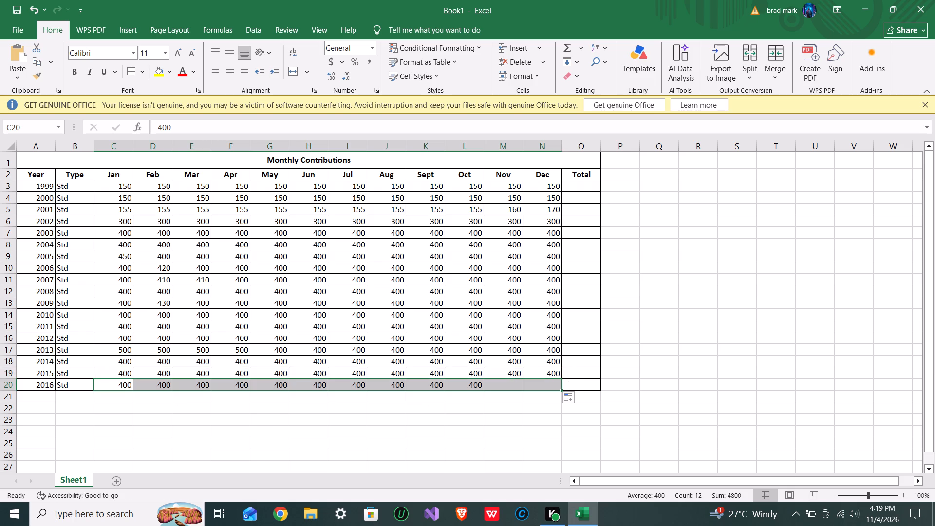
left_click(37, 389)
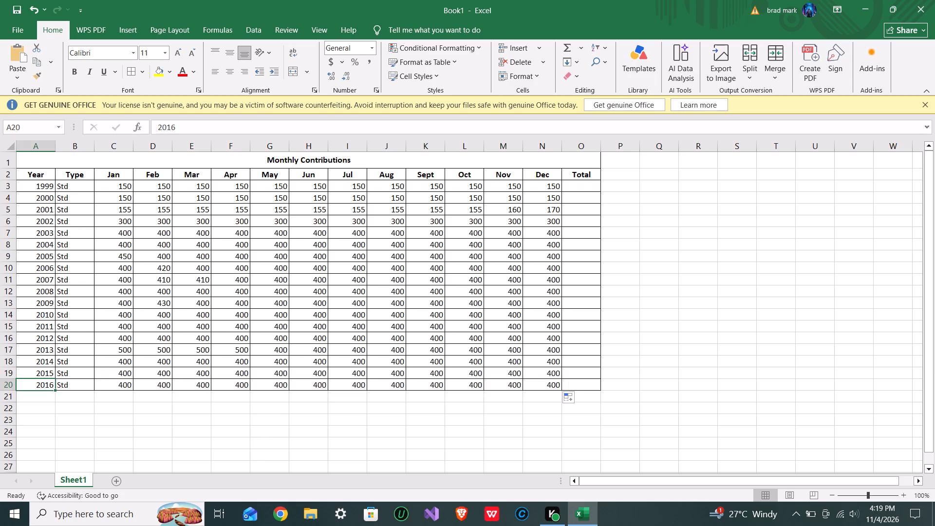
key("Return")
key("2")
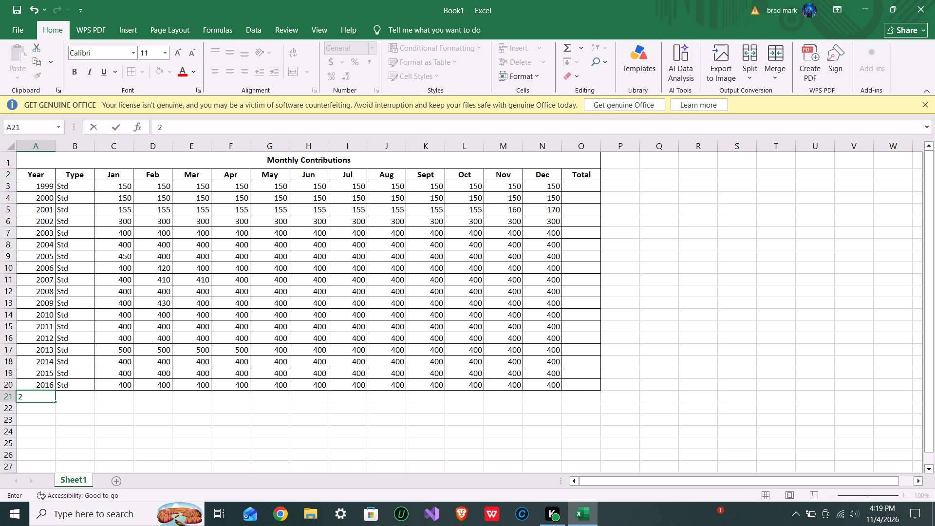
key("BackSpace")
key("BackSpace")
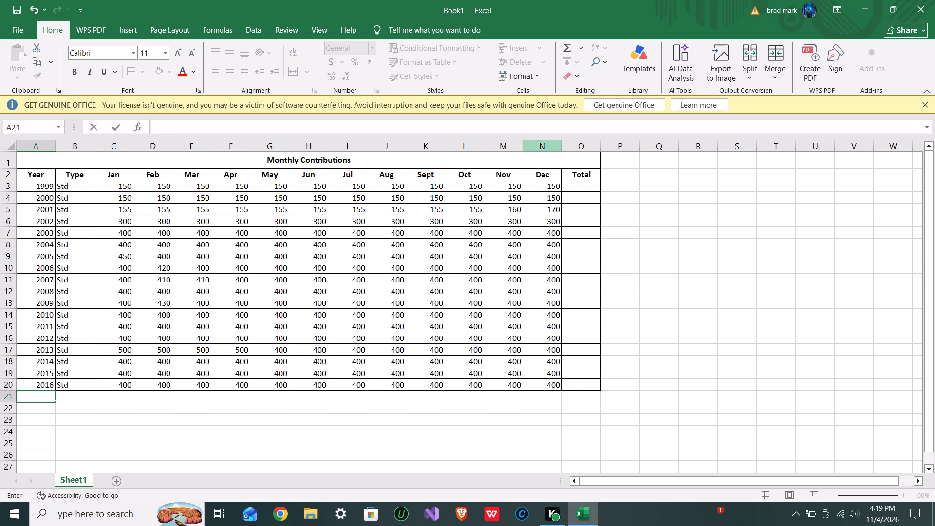
Enter the formula =SUM(C3:N3) in O3 for the 1999 total.
left_click(579, 186)
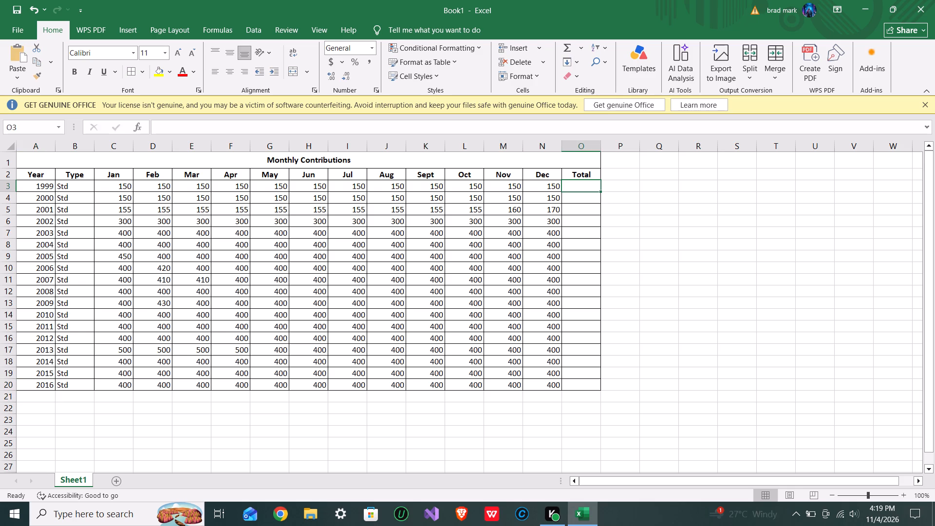
key("equal")
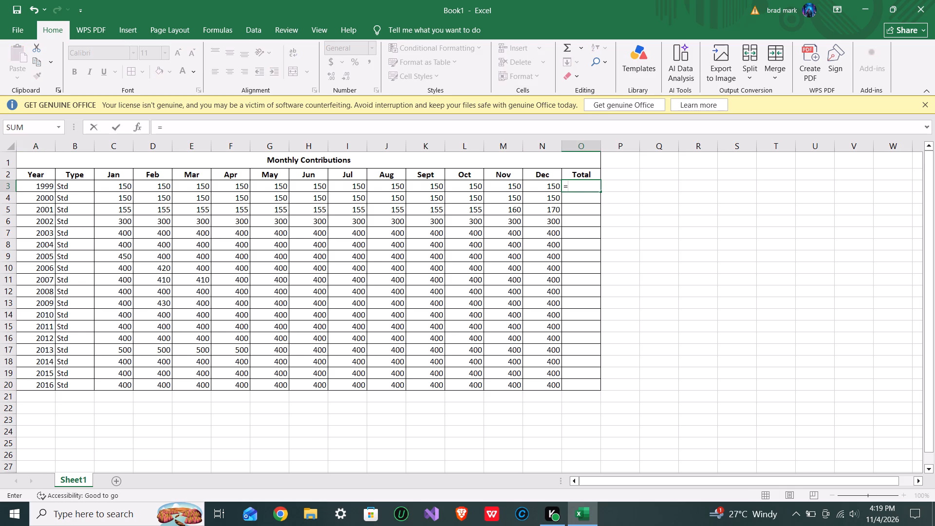
type("SUM")
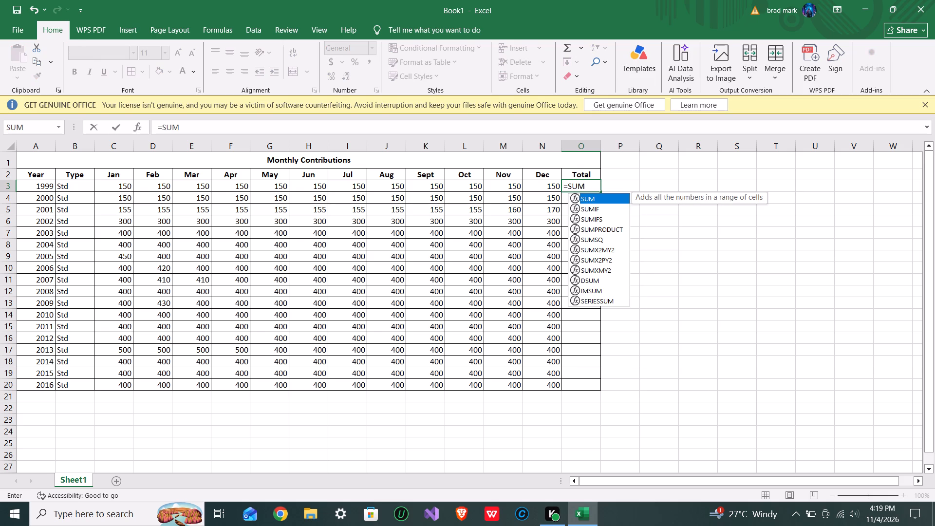
key("shift+parenleft")
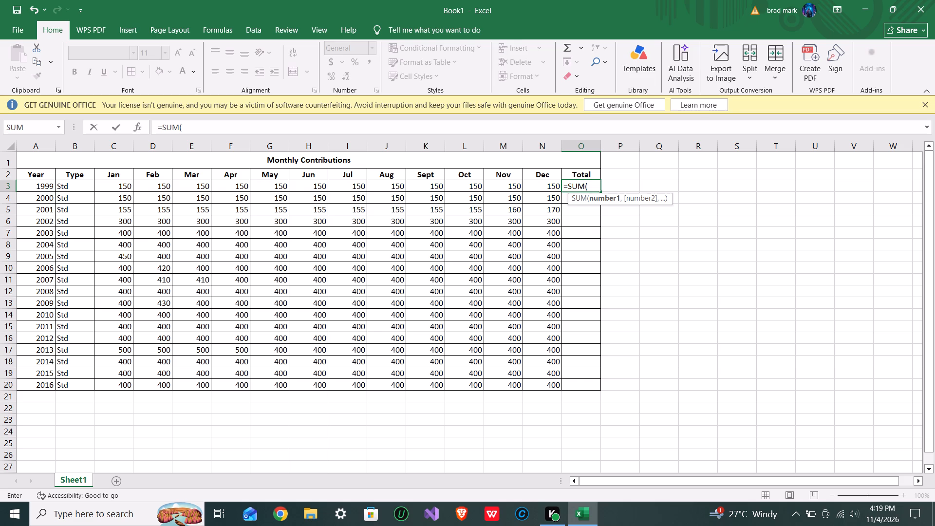
key("shift+c")
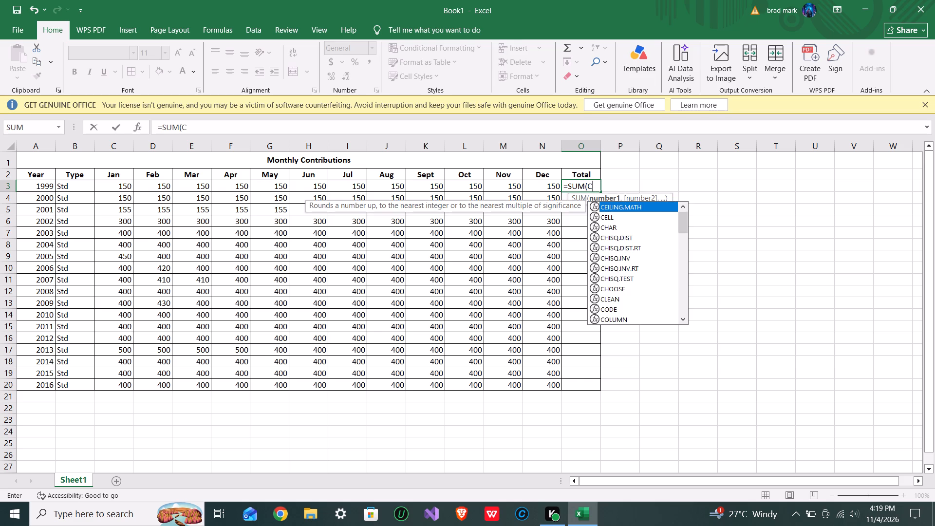
key("3")
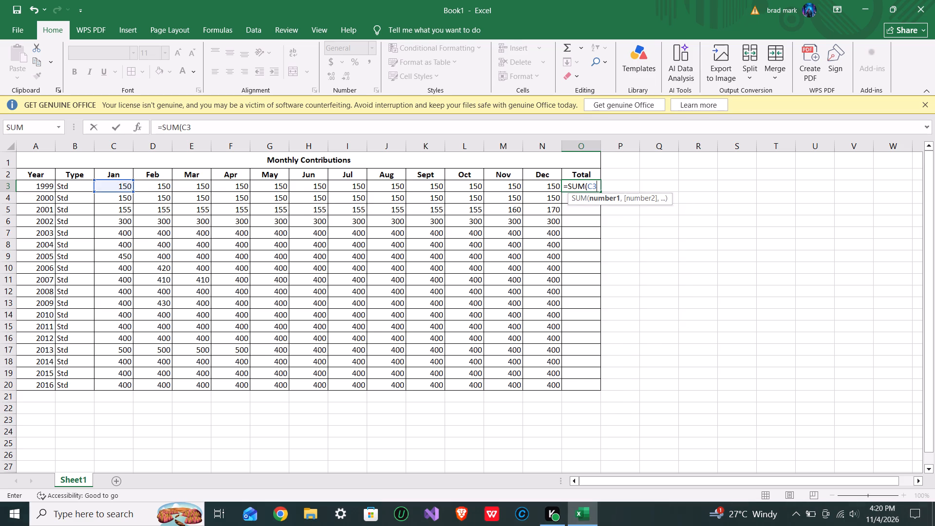
key("shift+colon")
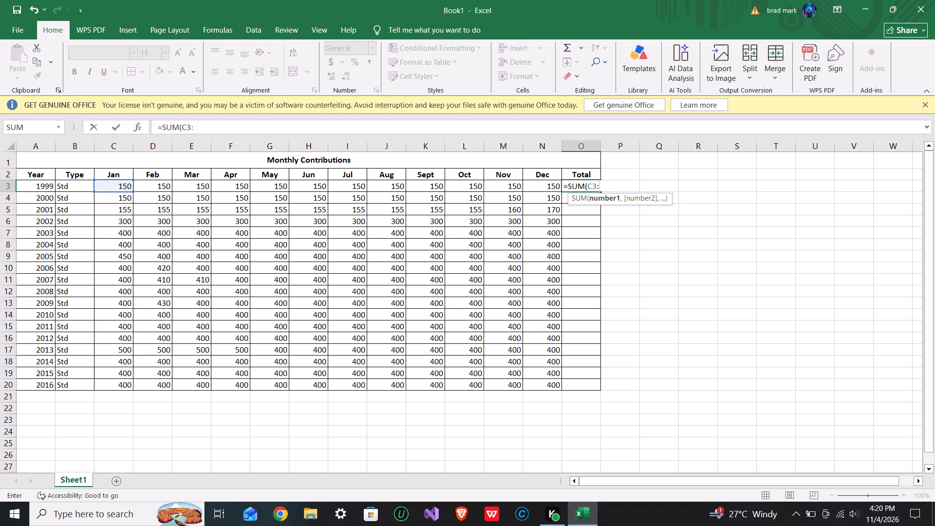
key("shift+n")
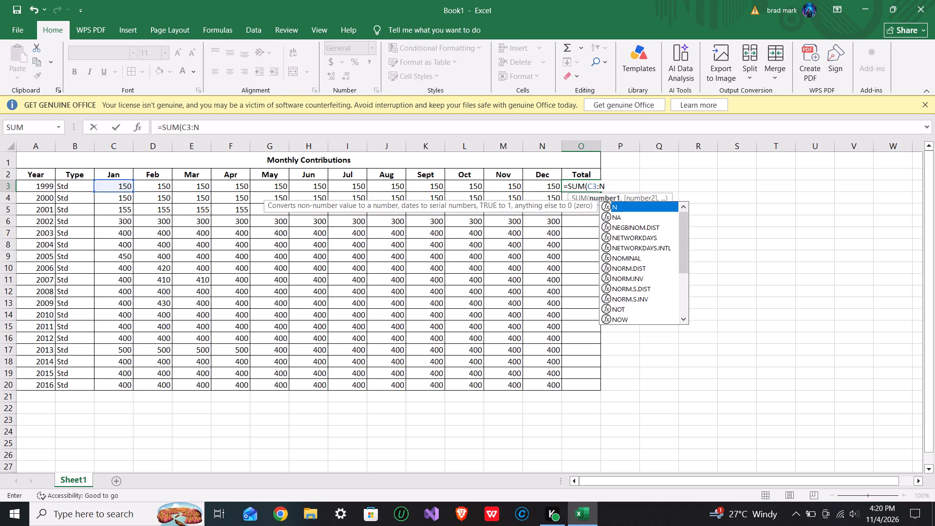
key("3")
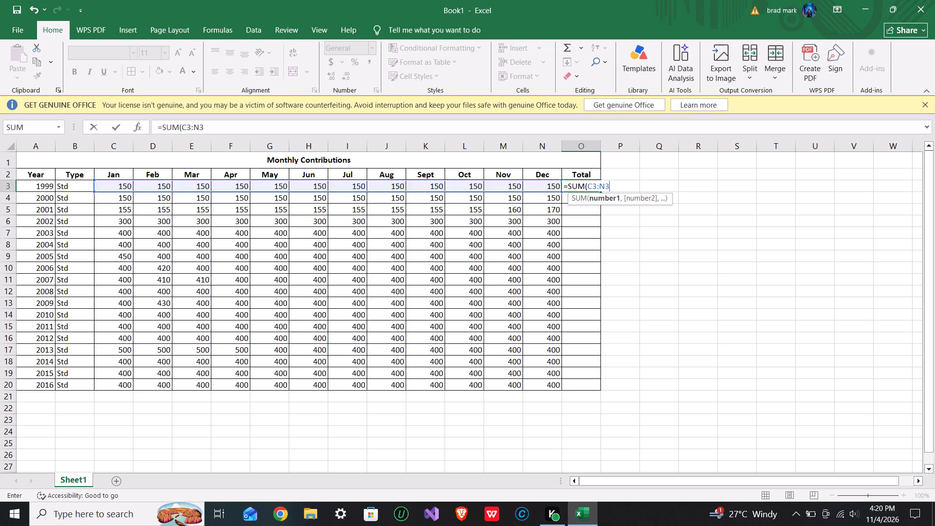
key("shift+parenright")
key("Return")
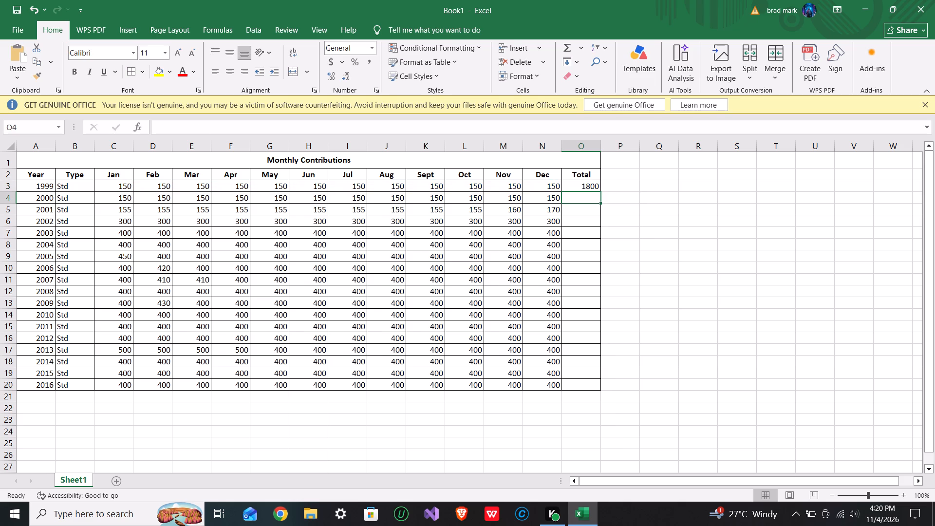
Autofill the 1999 total formula from O3 down to the 2002 row in O6.
left_click(584, 188)
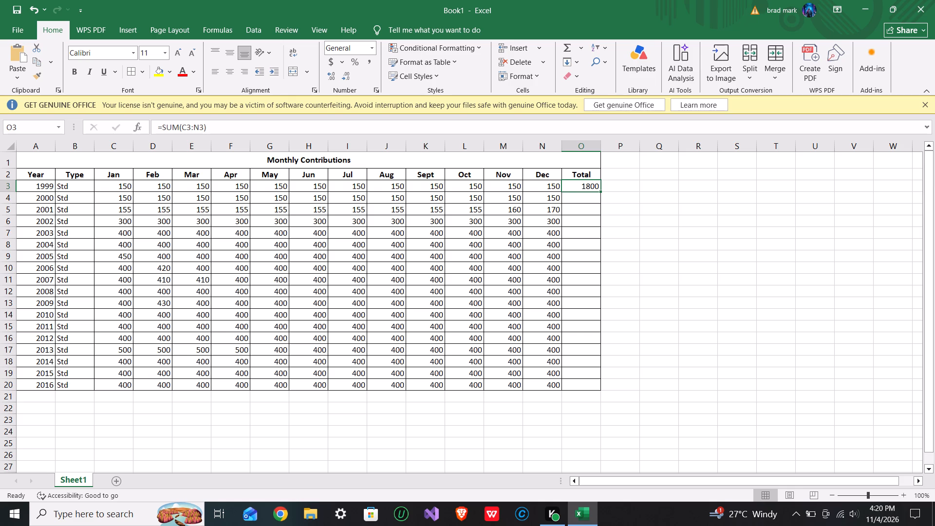
left_click(583, 186)
left_click(585, 203)
left_click(590, 184)
left_click_drag(600, 188, 598, 227)
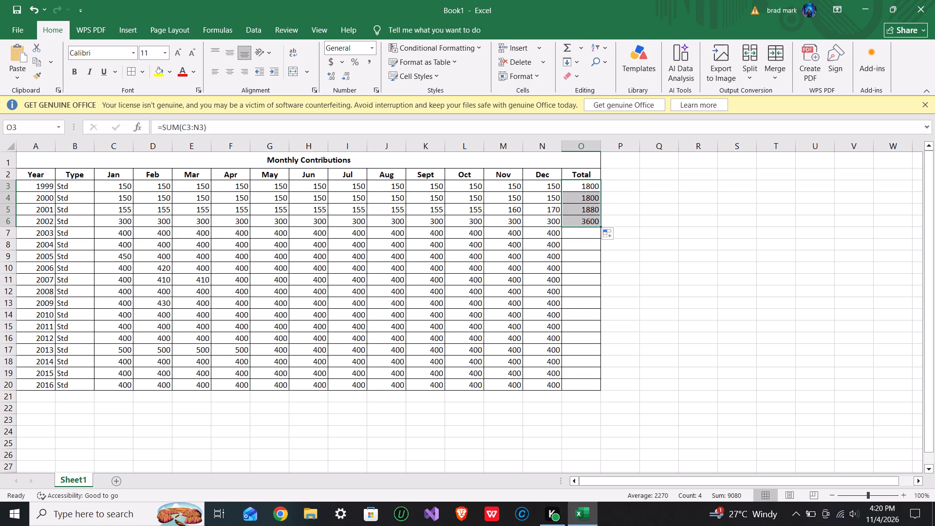
Autofill the 2002 total formula from O6 down to the 2016 row in O20.
left_click(577, 197)
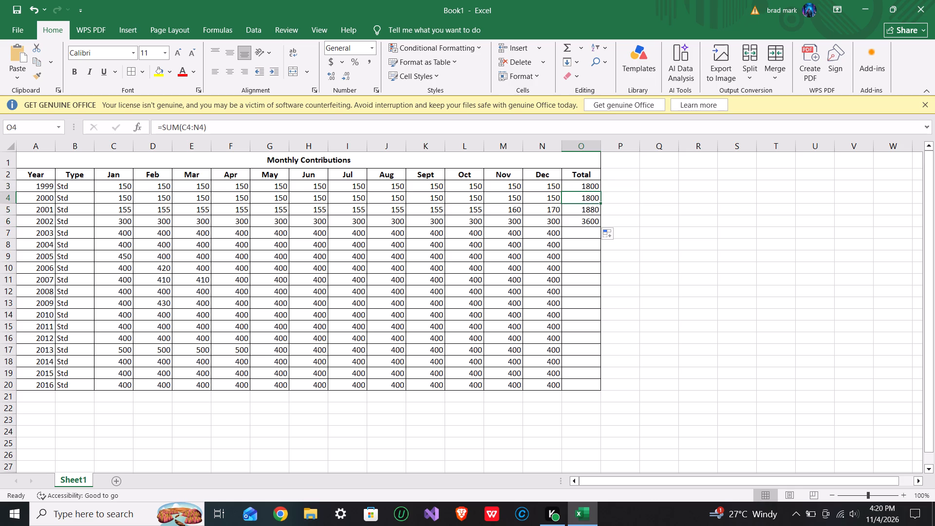
left_click(586, 208)
left_click(584, 226)
left_click_drag(601, 228, 619, 352)
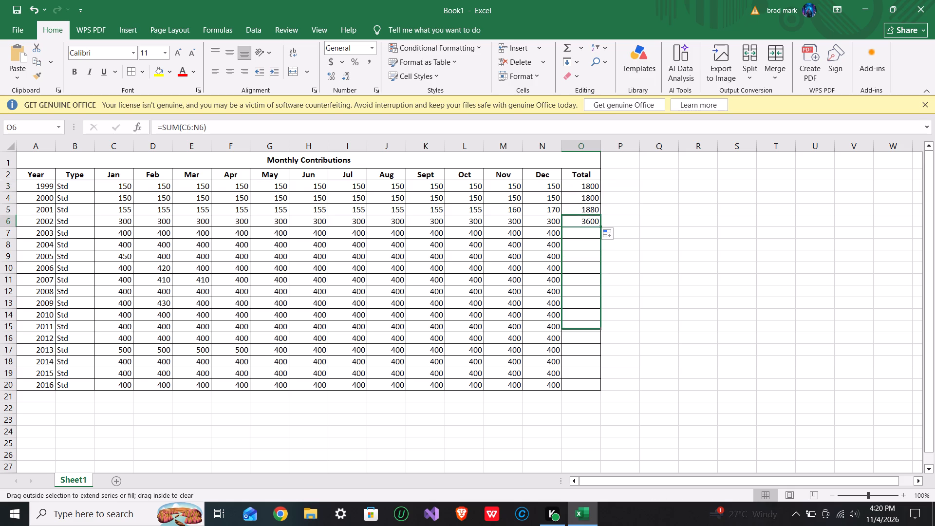
left_click_drag(619, 352, 614, 391)
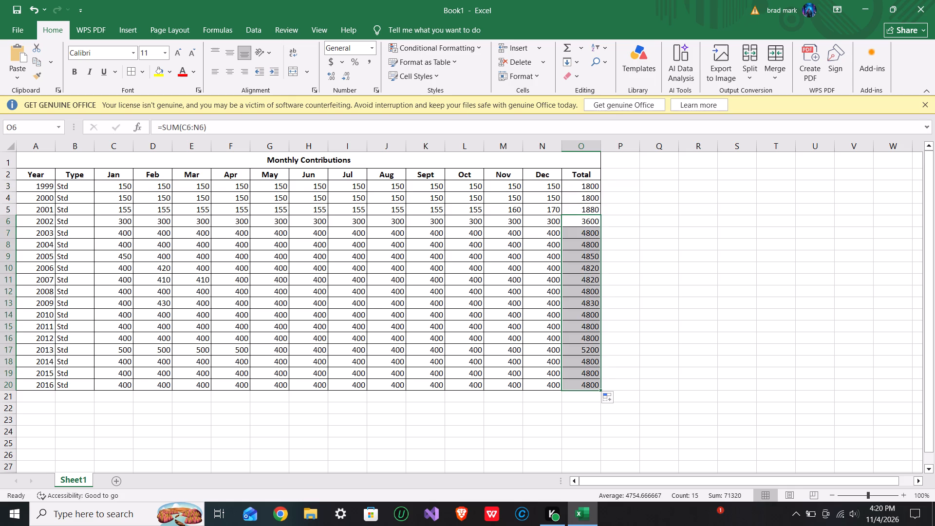
Check the yearly total formulas in the Total column cell by cell, from O3 for 1999 down to O20 for 2016.
left_click(582, 187)
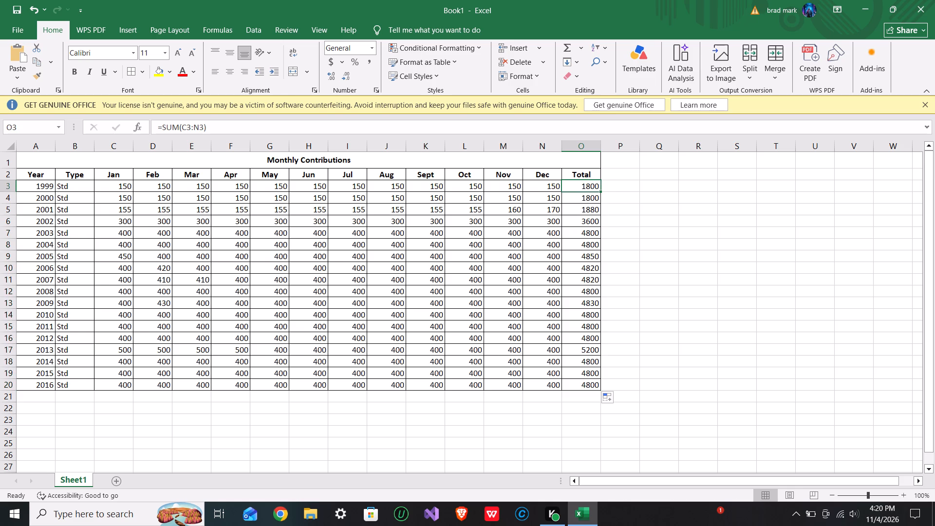
left_click(586, 198)
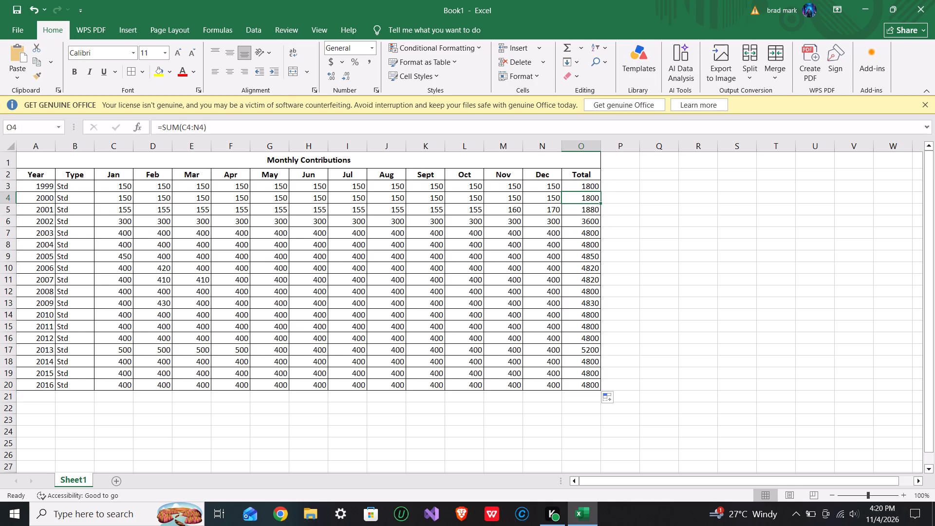
key("Down")
key("Down")
key("Down")
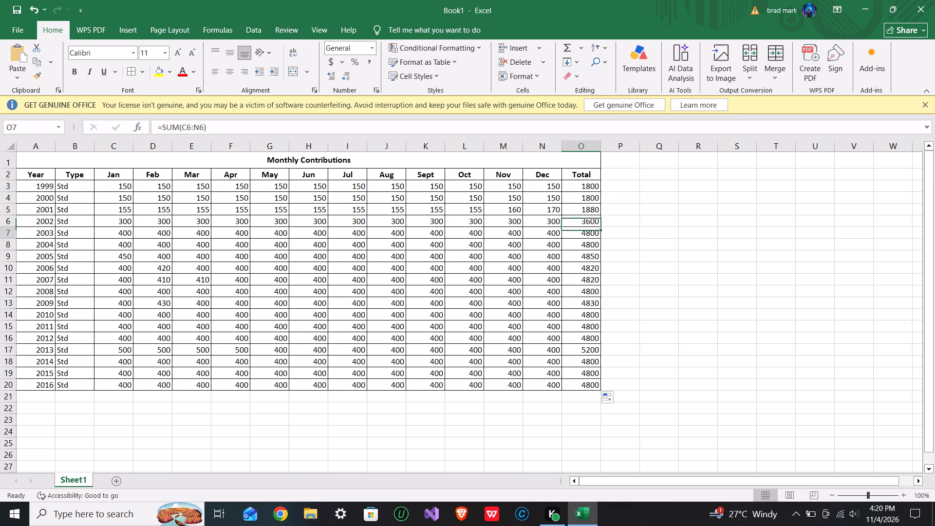
key("Down")
key("Down")
key("Down")
key("Down")
key("Down")
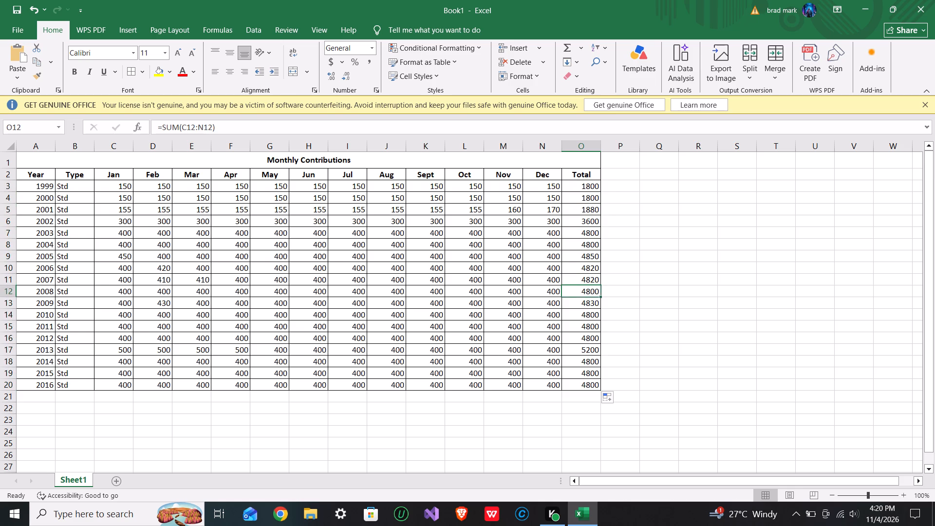
key("Down")
key("Down")
key("Down")
key("Down")
key("Down")
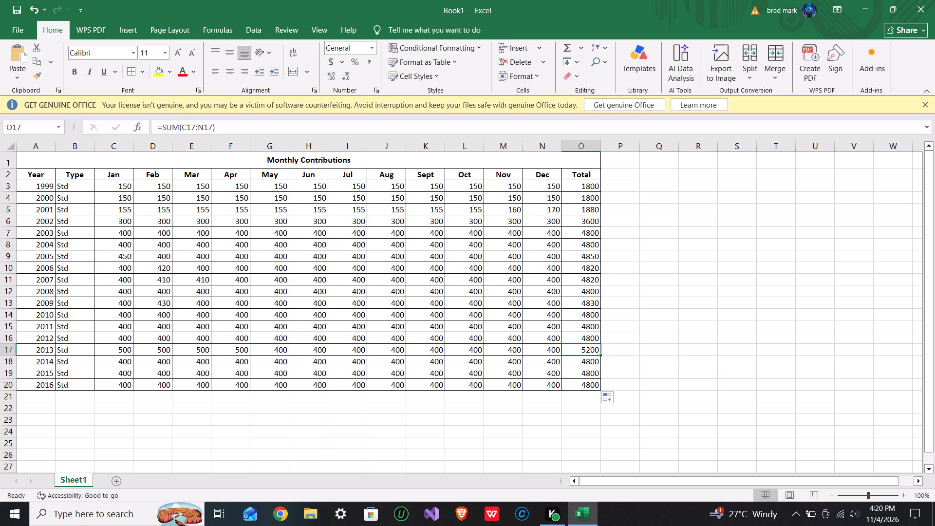
key("Down")
key("Down")
key("Down")
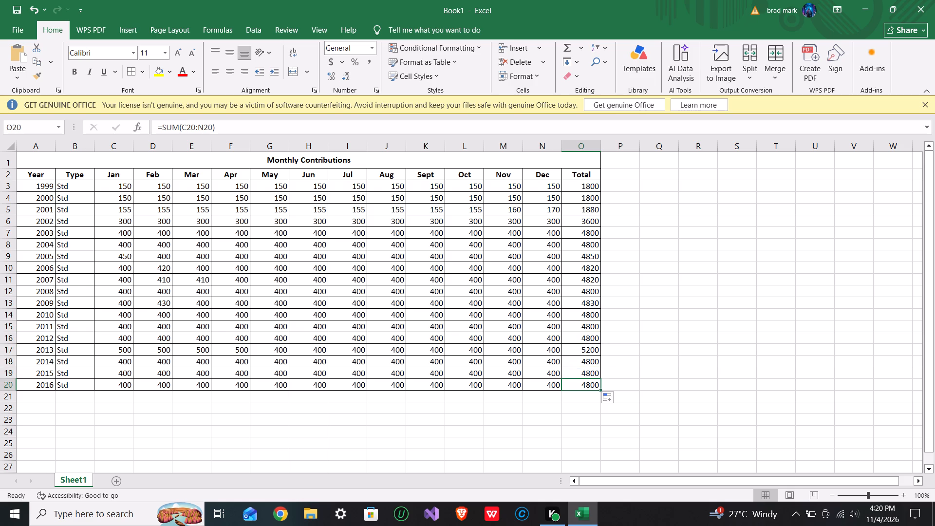
key("Up")
key("Down")
key("Up")
key("Up")
key("Up")
key("Up")
key("Up")
key("Up")
key("Up")
key("Up")
key("Up")
key("Up")
key("Up")
key("Up")
key("Up")
key("Up")
key("Up")
key("Up")
key("Up")
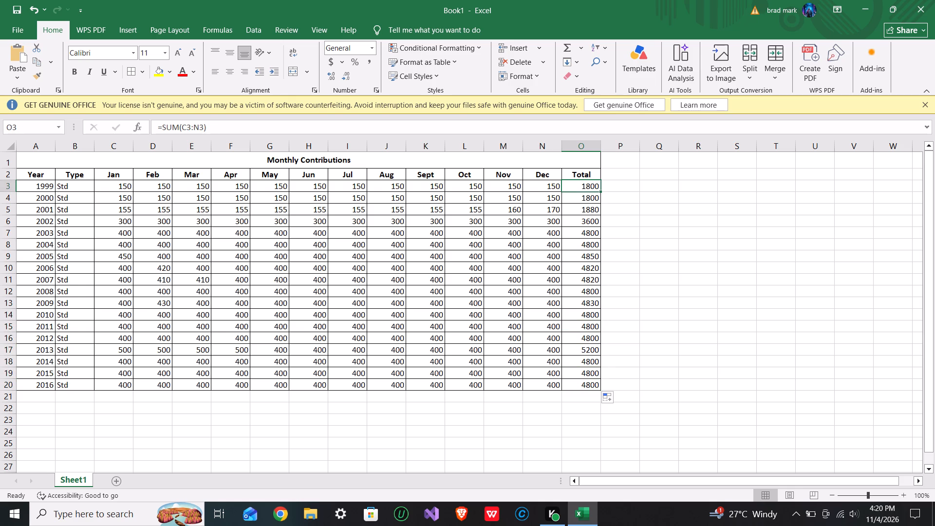
key("Down")
key("Down")
key("Down")
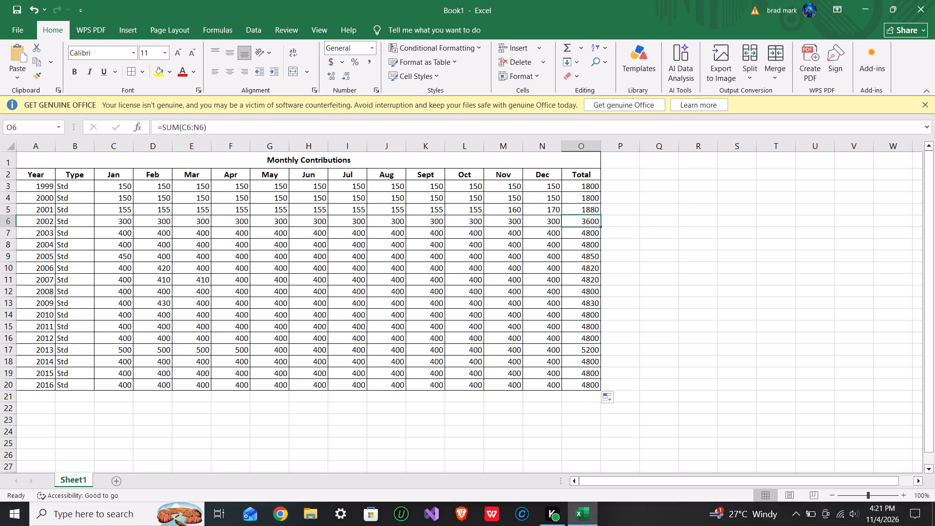
key("Down")
key("Down")
key("Down")
key("Down")
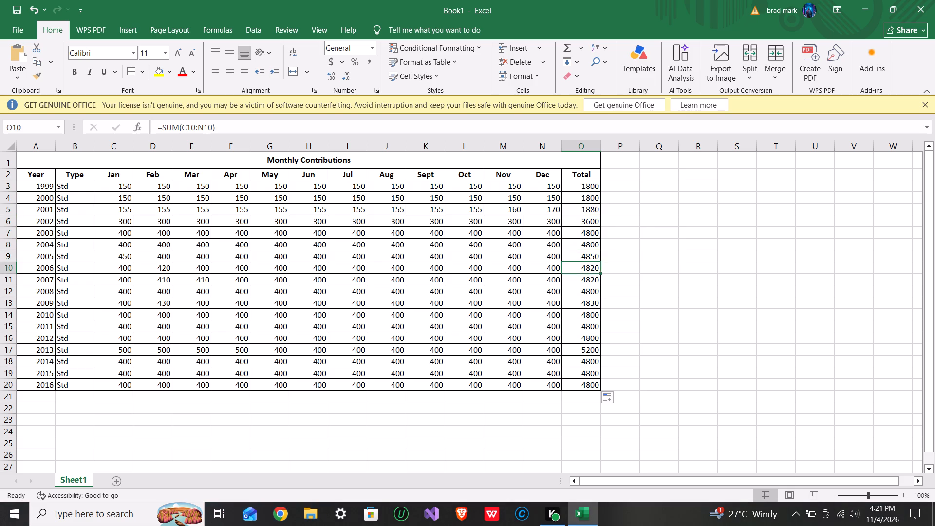
key("Down")
key("Down")
key("Down")
key("Down")
key("Down")
key("Down")
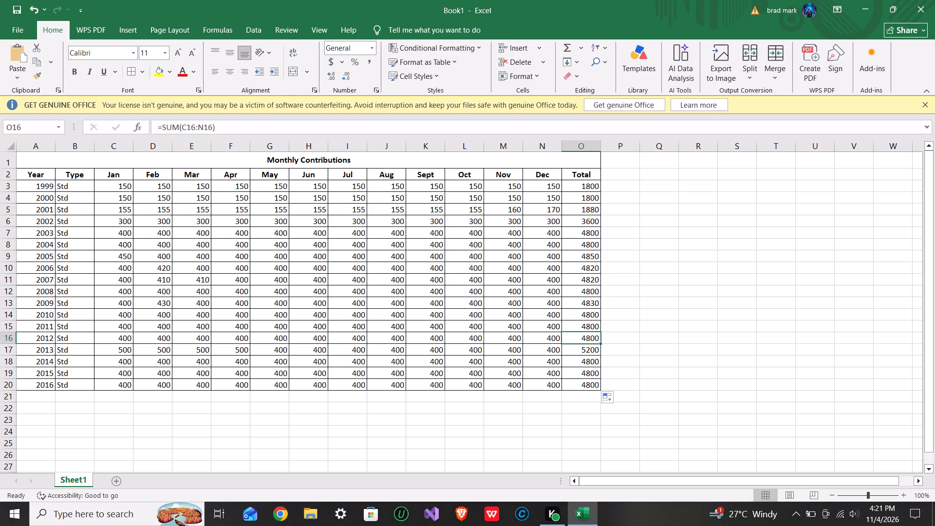
key("Down")
key("Down")
key("Down")
key("Down")
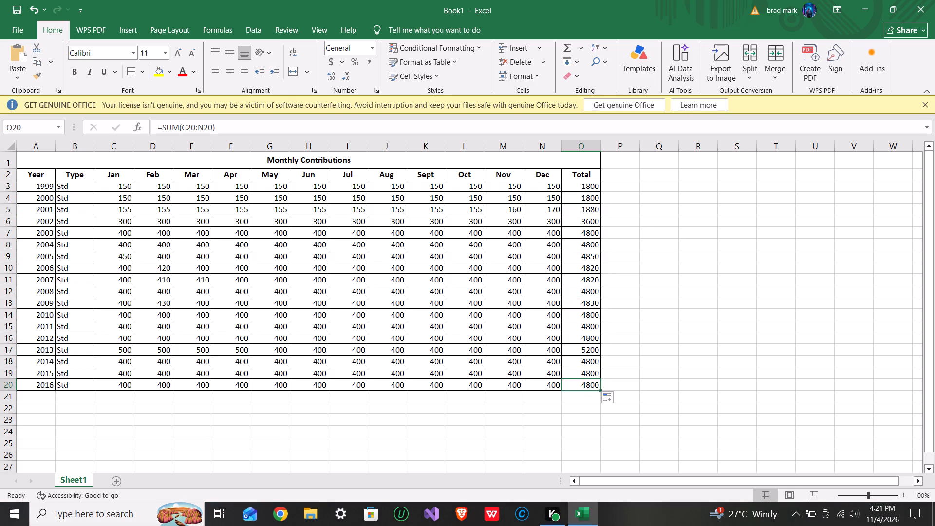
key("Down")
key("Up")
key("Up")
key("Up")
key("Up")
key("Up")
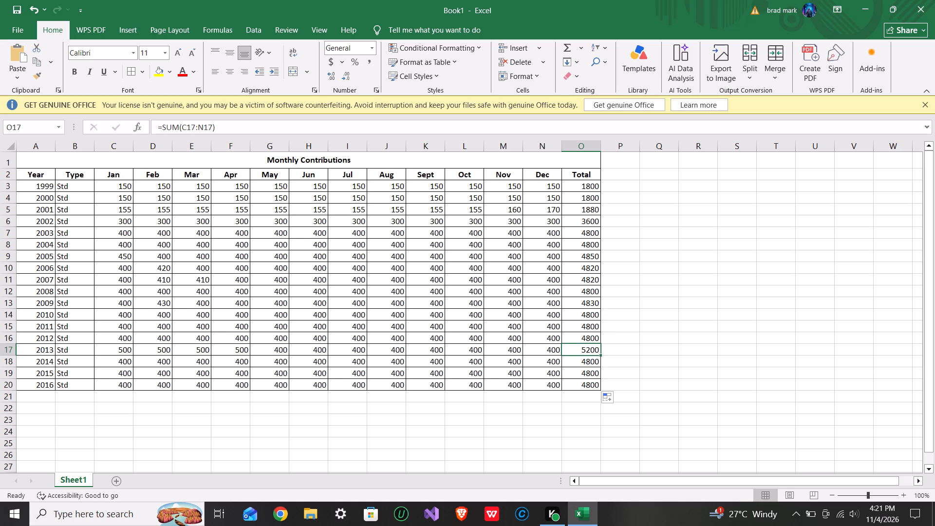
key("Up")
key("Up")
key("Up")
key("Up")
key("Up")
key("Up")
key("Down")
key("Down")
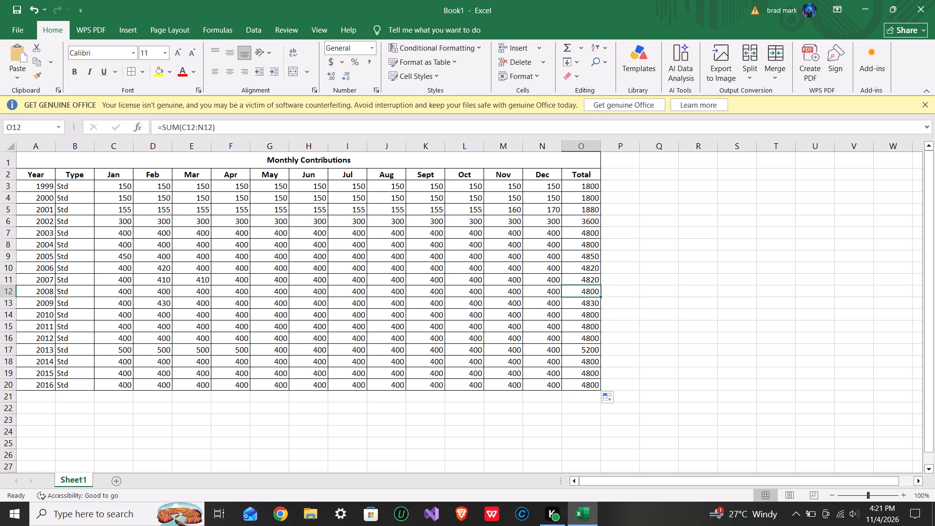
key("Down")
key("Down")
key("Down")
key("Down")
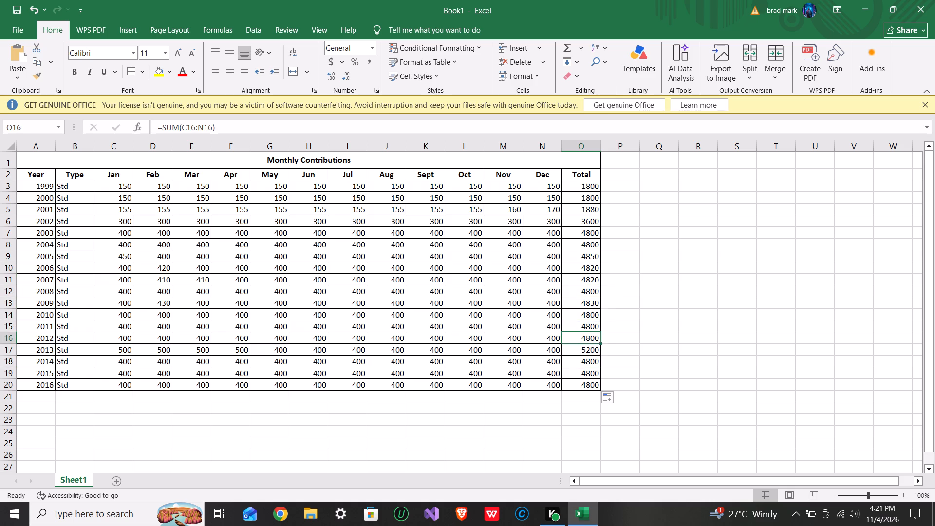
key("Down")
key("Down")
key("Down")
key("Down")
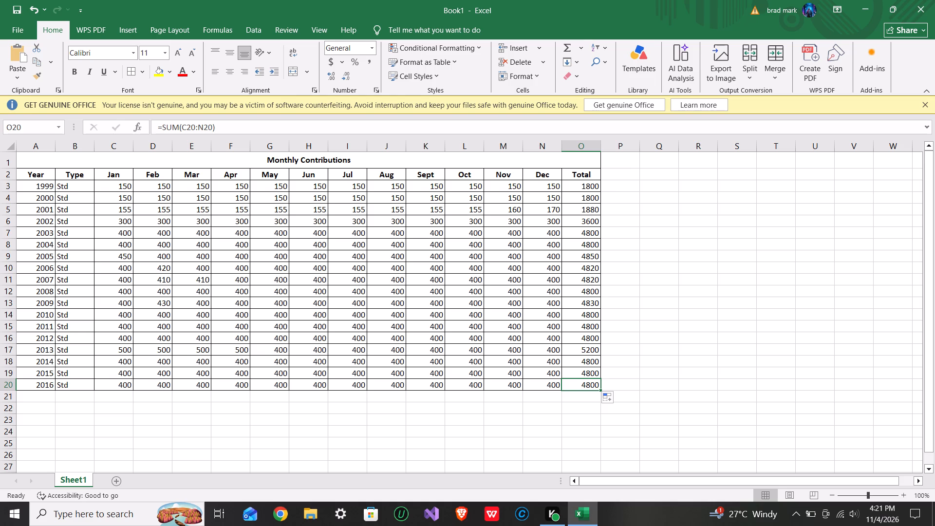
key("Up")
key("Down")
key("Up")
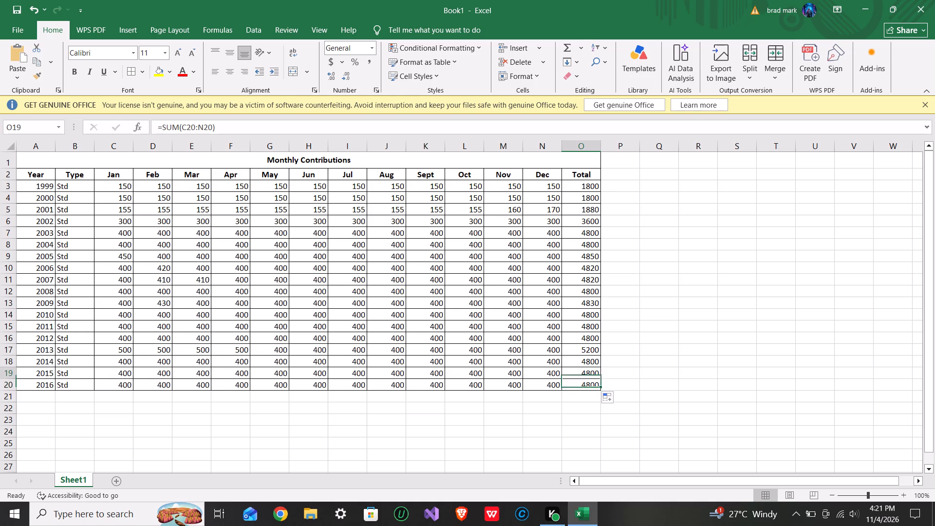
key("Up")
key("Up")
key("Up")
key("Up")
key("Up")
key("Up")
key("Up")
key("Down")
key("Down")
key("Down")
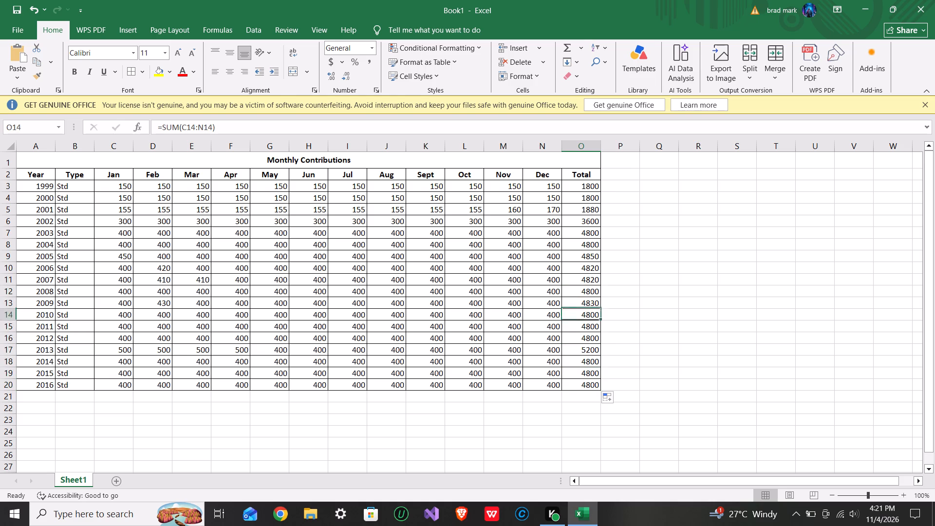
key("Down")
key("Down")
key("Down")
key("Down")
key("Down")
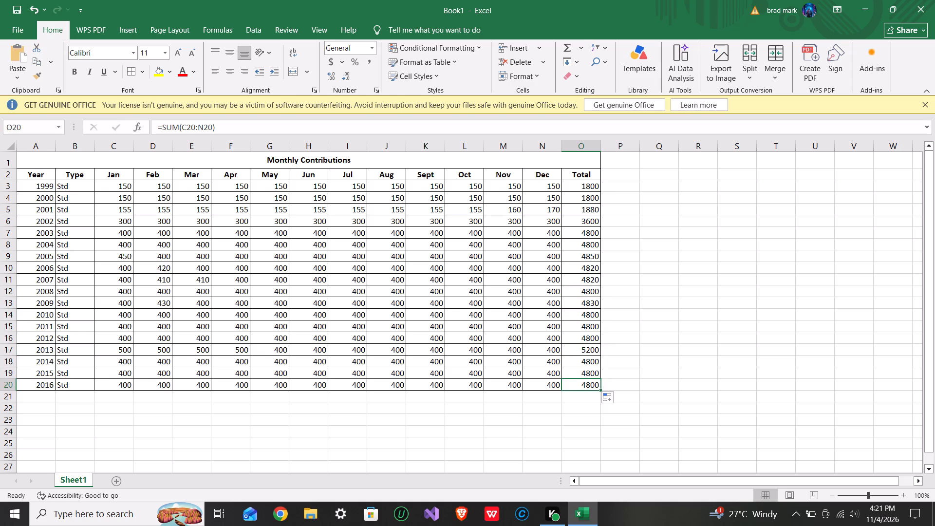
key("Up")
key("Up")
key("Up")
key("Up")
key("Up")
key("Up")
key("Up")
key("Up")
key("Up")
key("Up")
key("Up")
key("Up")
key("Up")
key("Up")
key("Up")
key("Up")
key("Up")
key("Up")
key("Up")
key("Up")
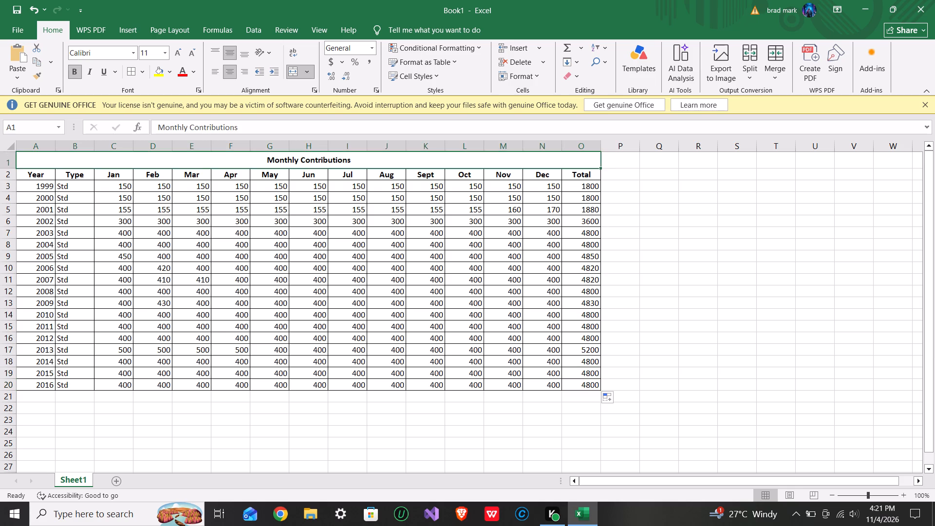
key("Down")
key("Down")
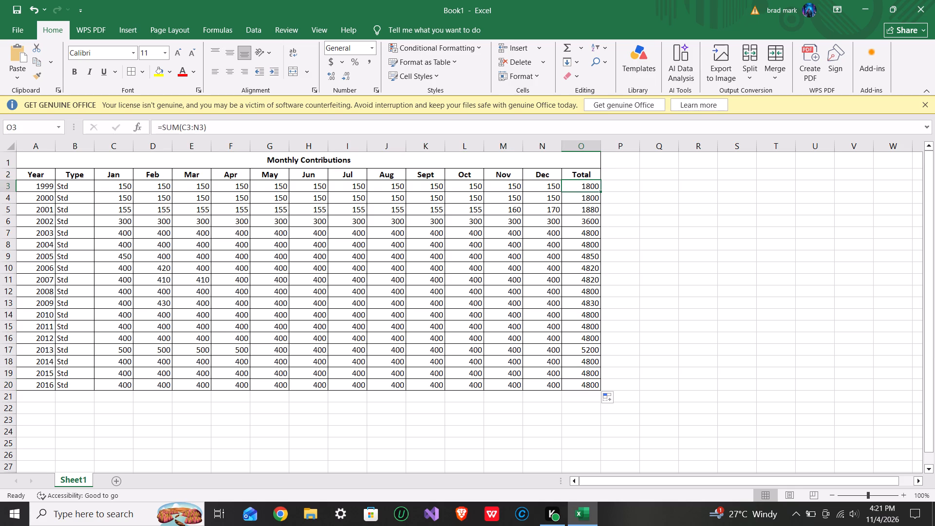
key("Down")
key("Down")
key("Down")
key("Down")
key("Down")
key("Down")
key("Down")
key("Down")
key("Down")
key("Down")
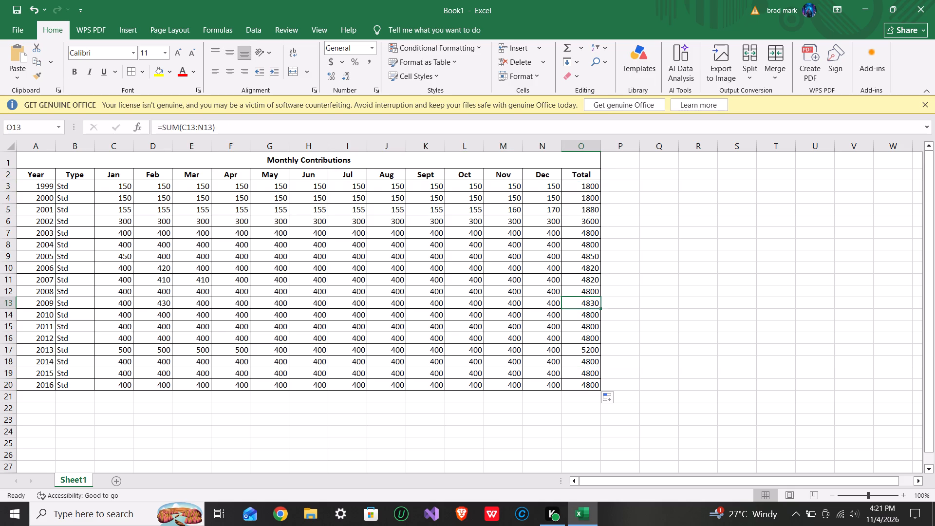
Widen the Total column O slightly.
left_click_drag(601, 150, 605, 151)
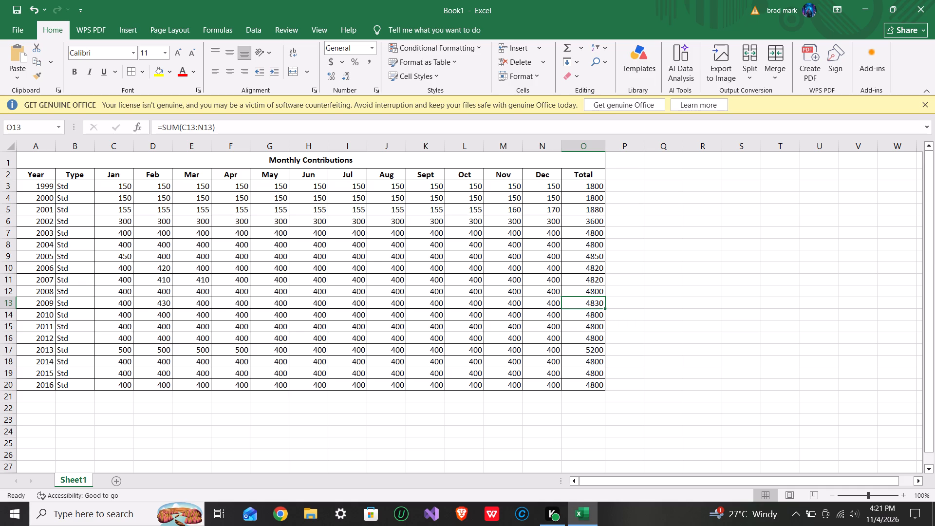
Select cell A21 directly below the 2016 row.
left_click(38, 395)
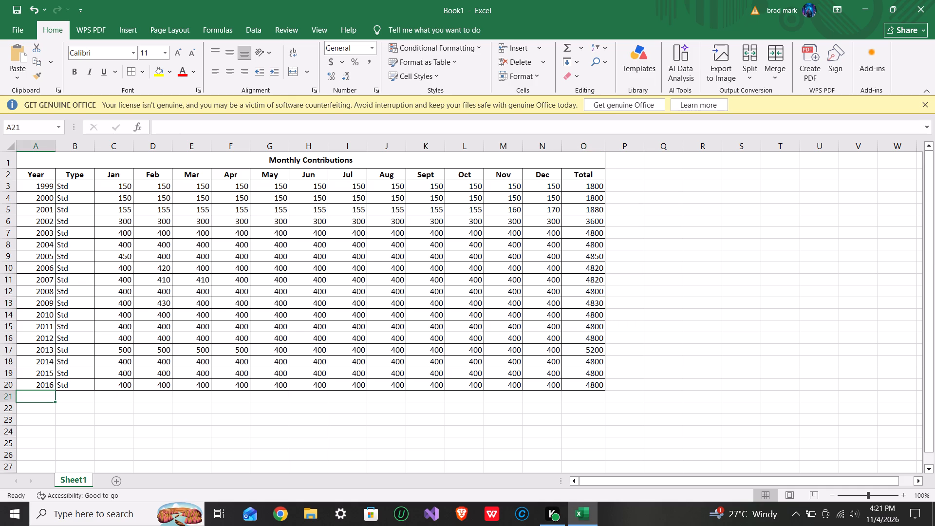